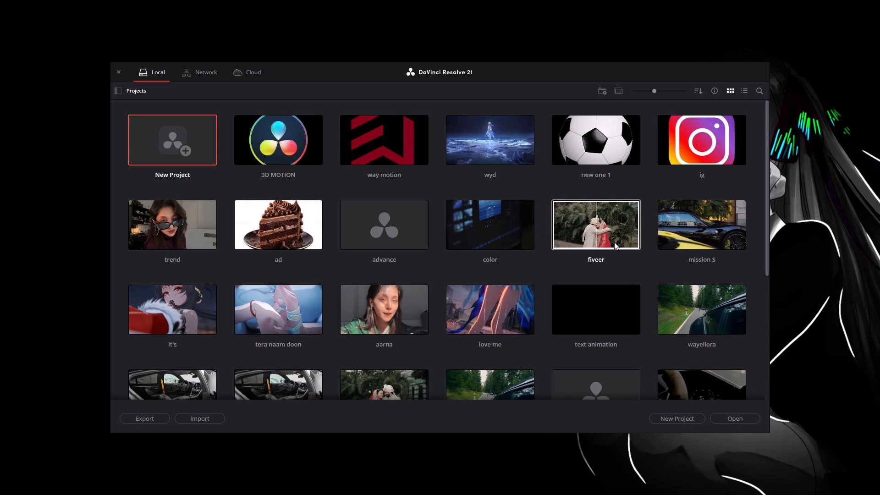
Create a new local project named "text".
scroll(671, 243, "down", 1)
scroll(575, 246, "down", 8)
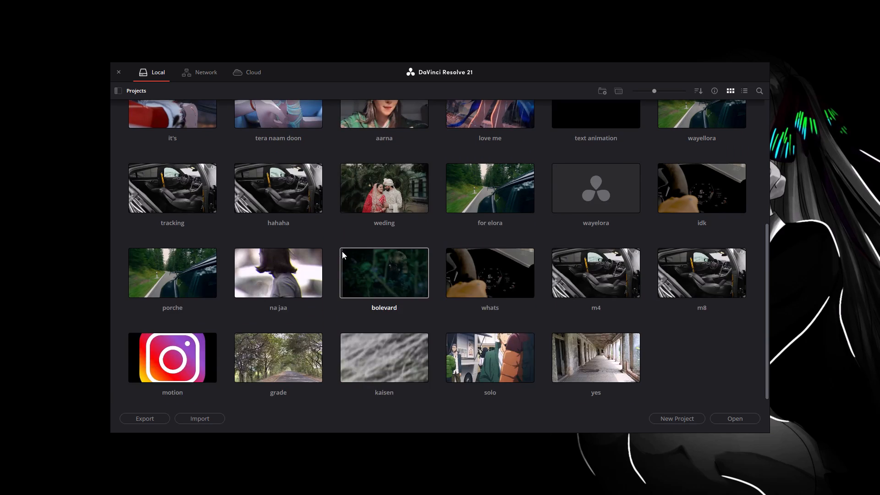
scroll(342, 251, "up", 10)
double_click(191, 146)
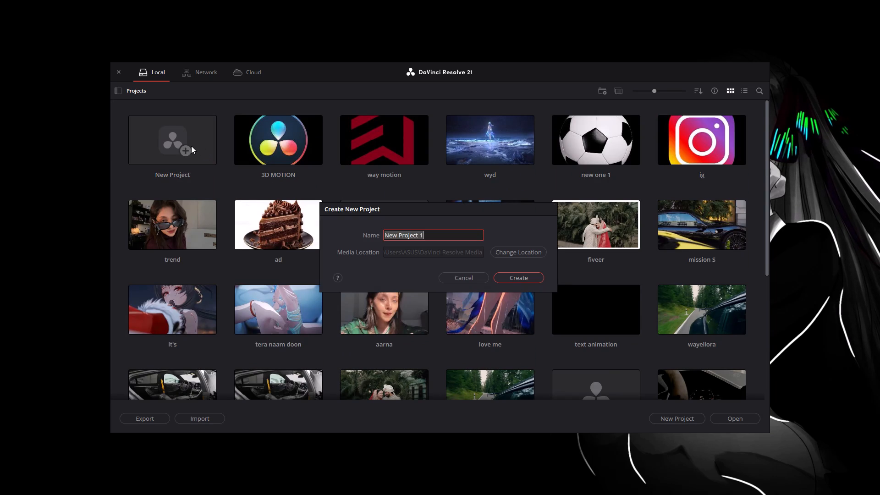
key("BackSpace")
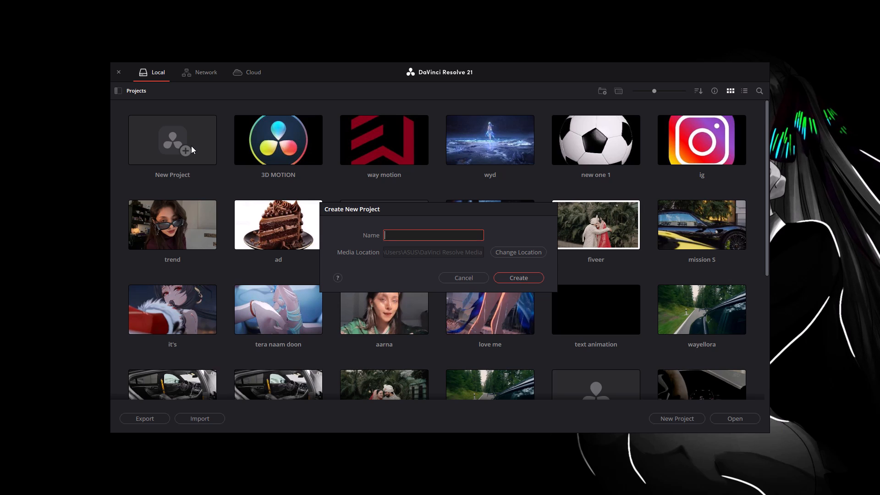
type("text")
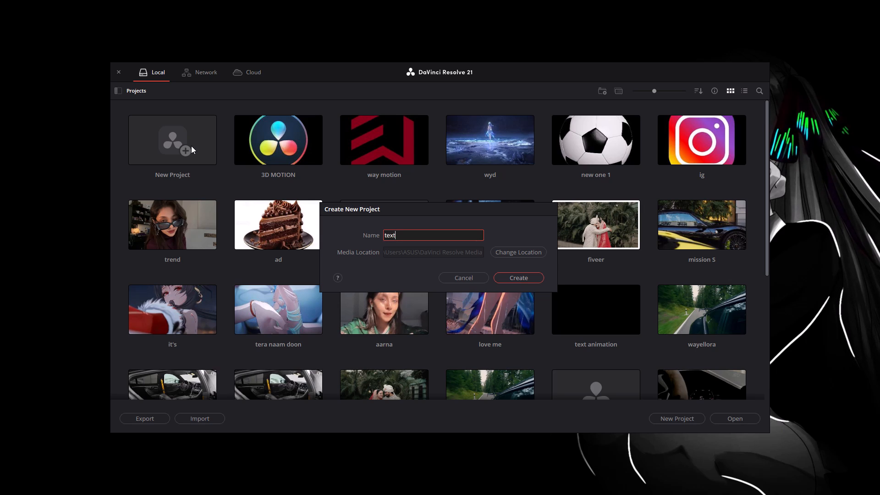
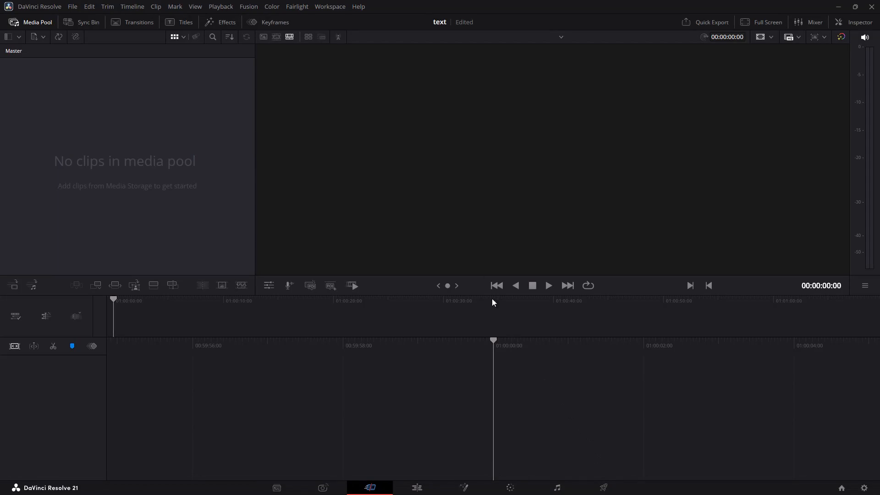
Add a Fusion Composition effect to the start of the empty timeline on the Edit page.
right_click_drag(462, 201, 431, 152)
left_click(438, 482)
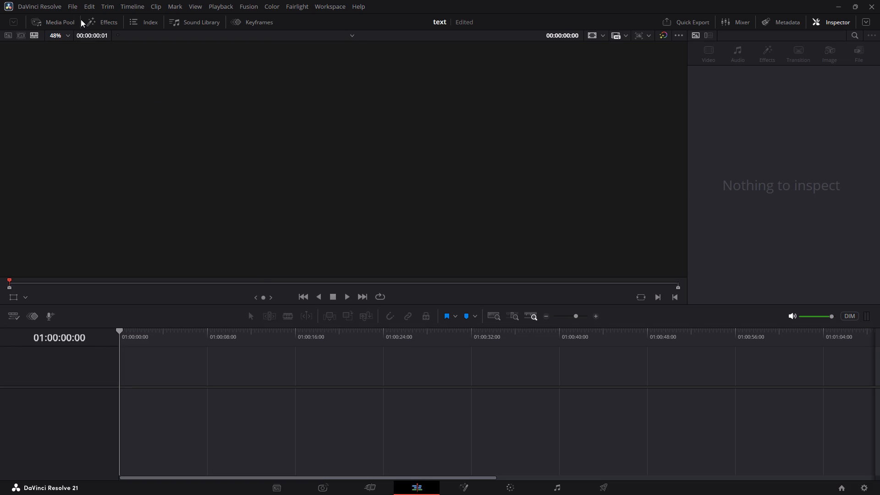
left_click(96, 24)
left_click_drag(110, 78, 133, 350)
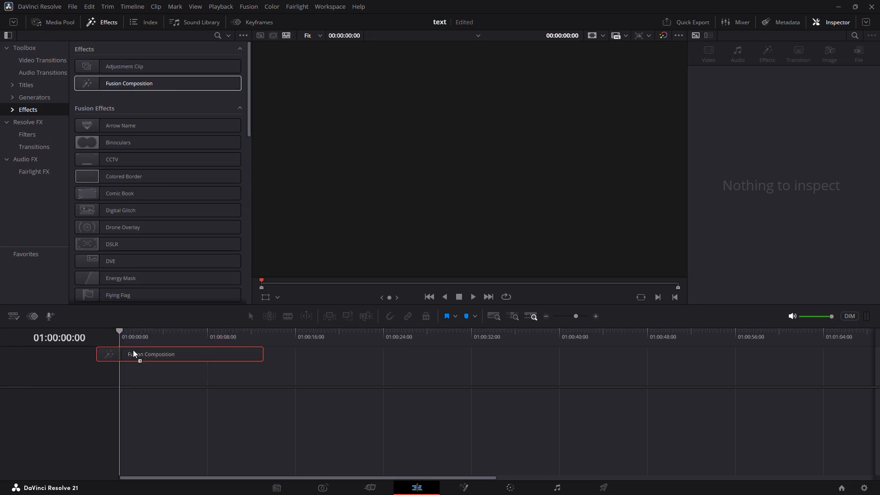
left_click_drag(133, 350, 113, 373)
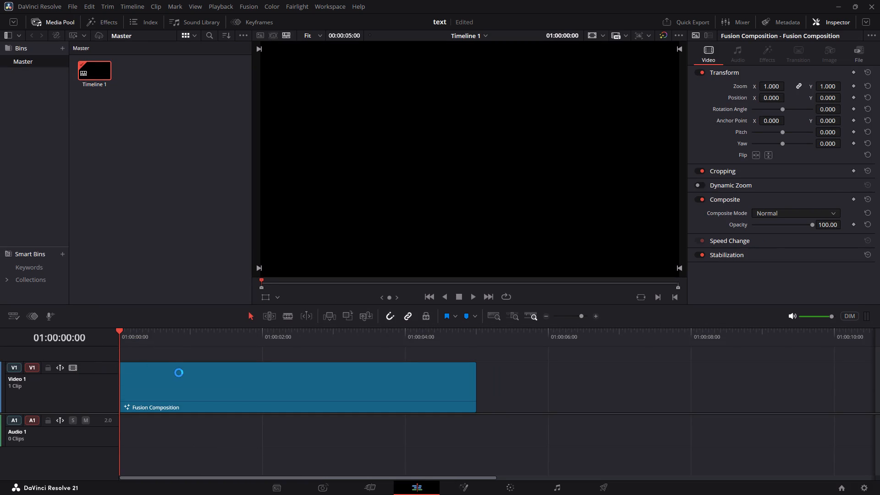
Open the timeline's Fusion Composition clip in the Fusion page.
left_click(179, 373)
left_click(207, 344)
left_click(207, 344)
right_click(207, 344)
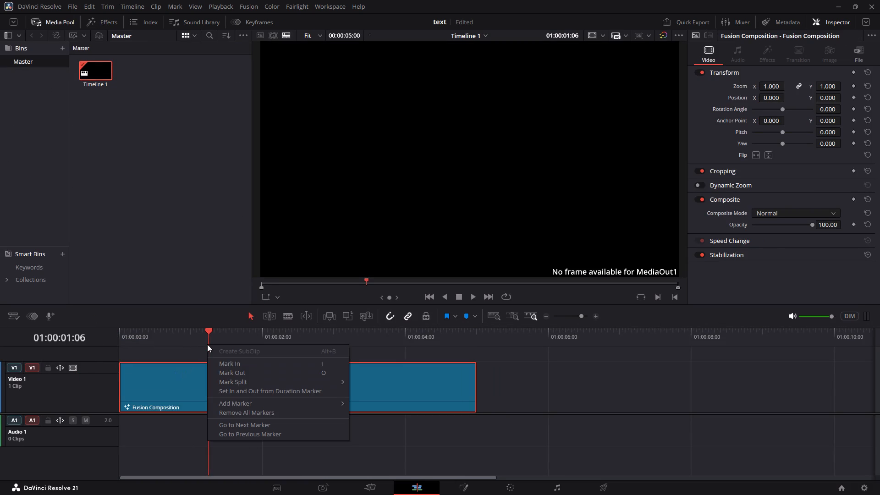
left_click(539, 417)
right_click(463, 398)
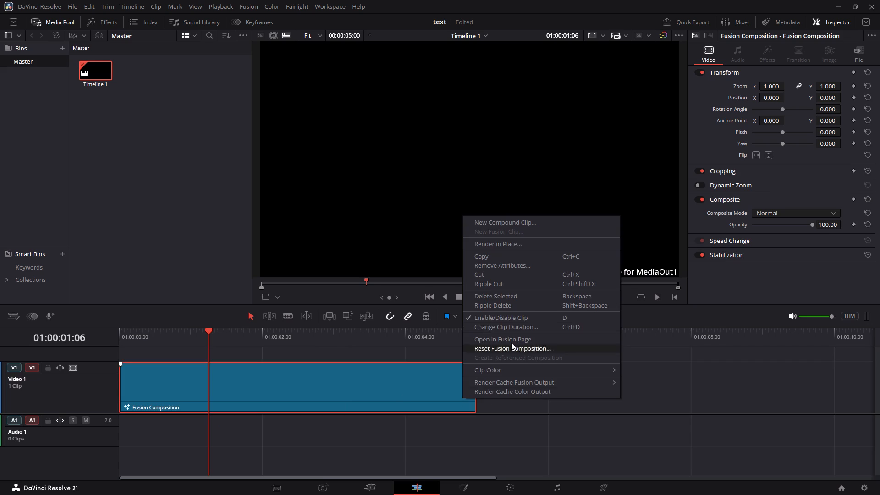
left_click(540, 340)
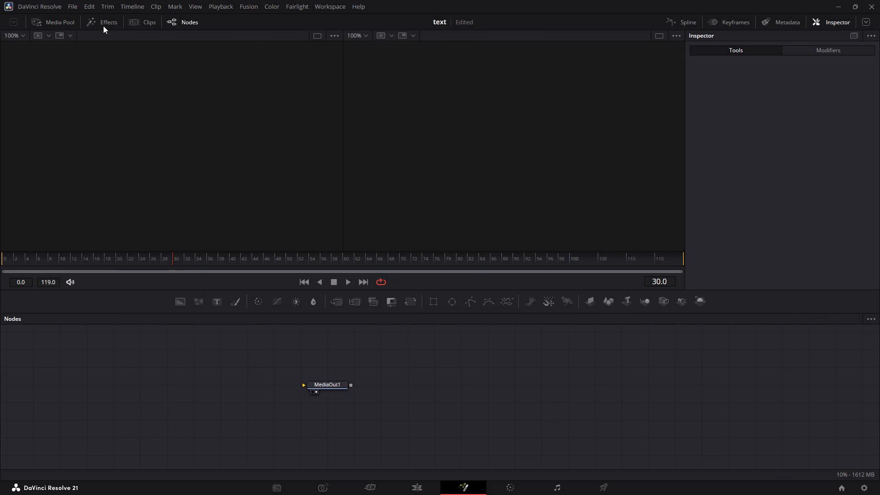
left_click(103, 26)
left_click(103, 26)
Move MediaOut1 to the far right of the node graph and add Renderer3D, Camera3D, Merge3D and Text3D nodes near it.
left_click_drag(342, 385, 726, 409)
left_click_drag(713, 378, 718, 381)
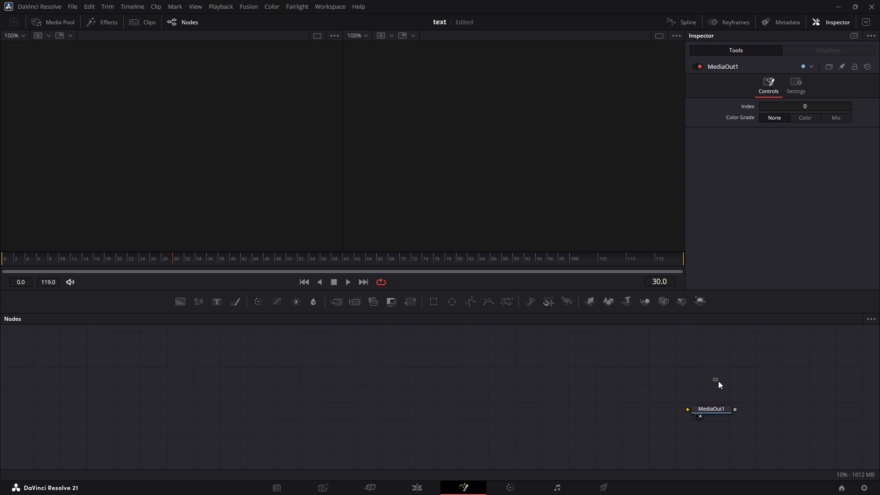
left_click(701, 302)
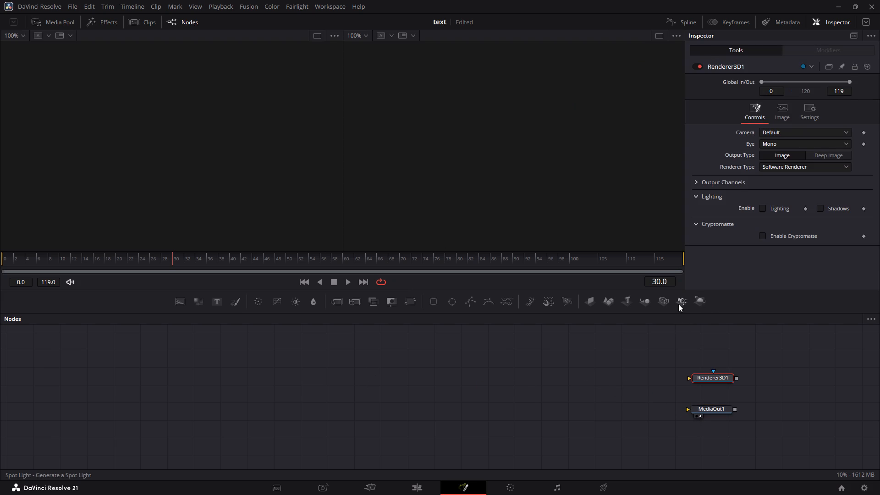
left_click(666, 304)
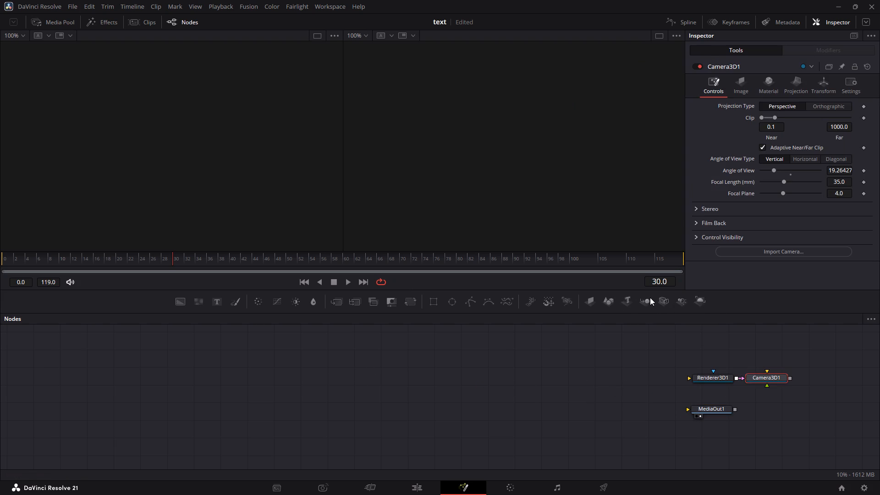
left_click(647, 299)
left_click(623, 302)
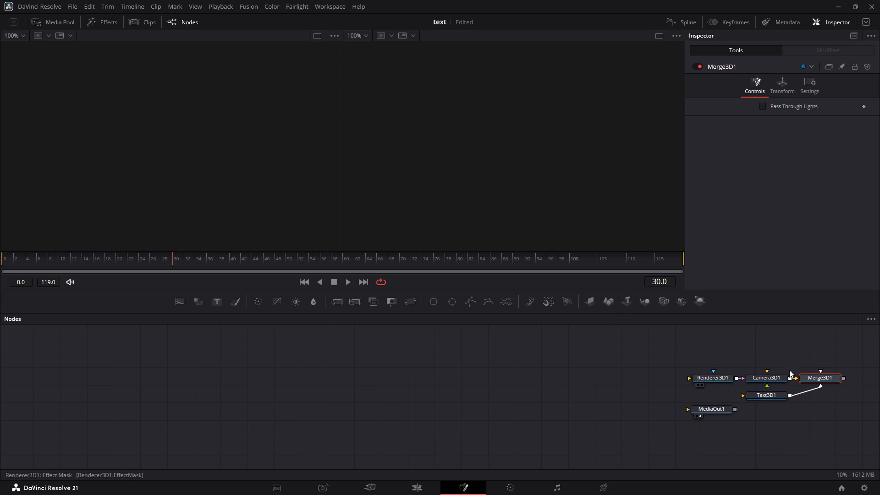
Arrange the nodes with Text3D1 left of Merge3D1, Camera3D1 above it and Renderer3D1 toward MediaOut1, removing the Renderer3D1-to-Camera3D1 connection.
left_click_drag(809, 374, 525, 373)
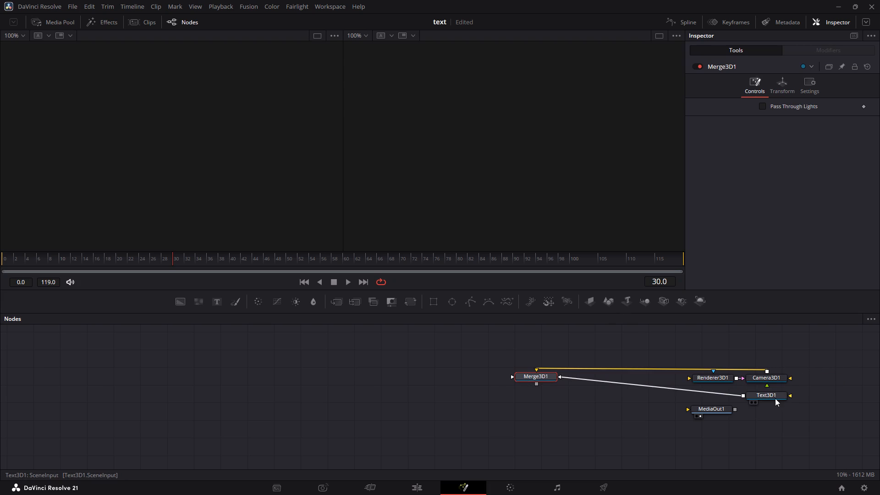
left_click_drag(770, 393, 442, 390)
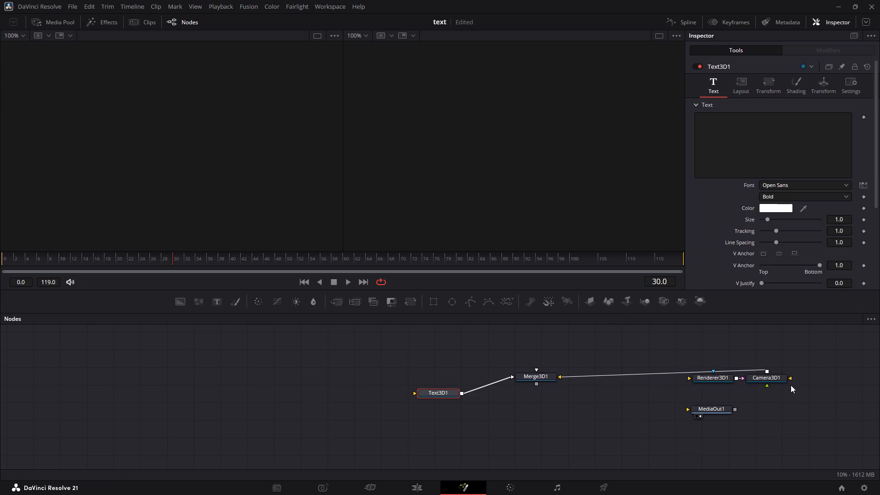
left_click_drag(777, 378, 549, 414)
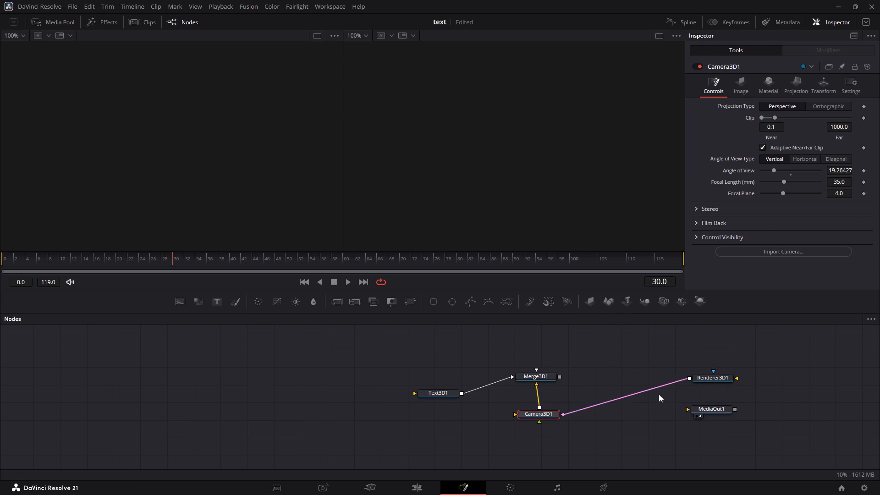
left_click_drag(712, 375, 612, 429)
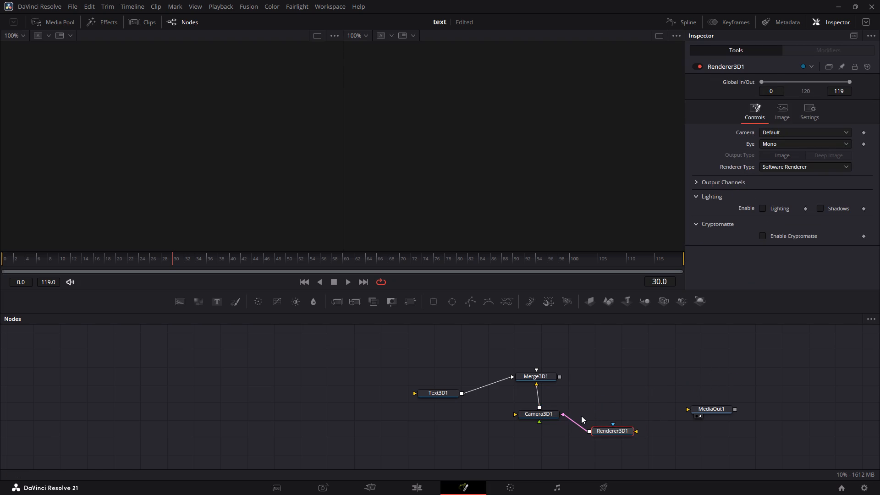
left_click_drag(568, 416, 578, 452)
left_click_drag(551, 416, 533, 339)
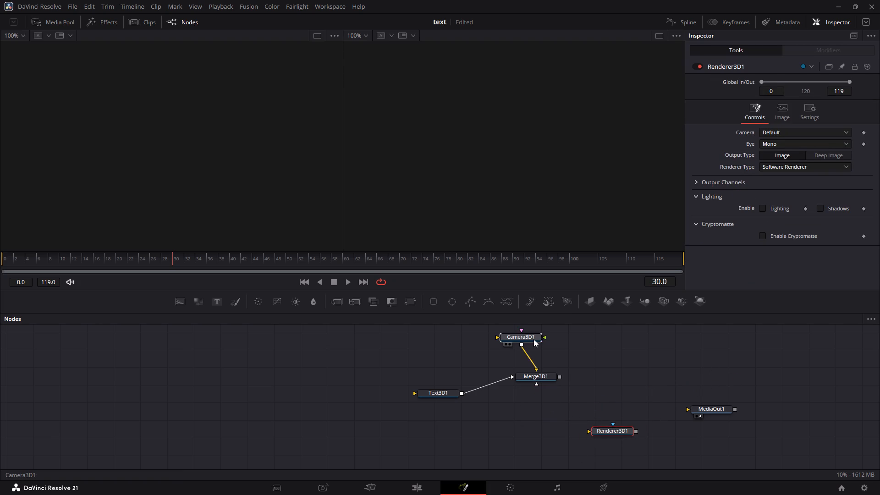
left_click_drag(533, 339, 539, 343)
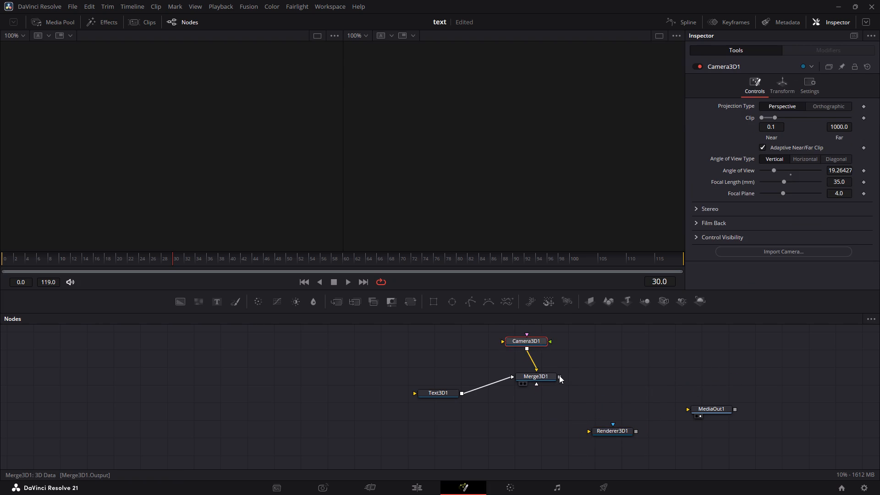
Connect Merge3D1's output to Renderer3D1 and Renderer3D1's output to MediaOut1.
left_click_drag(558, 376, 604, 434)
left_click_drag(636, 430, 701, 407)
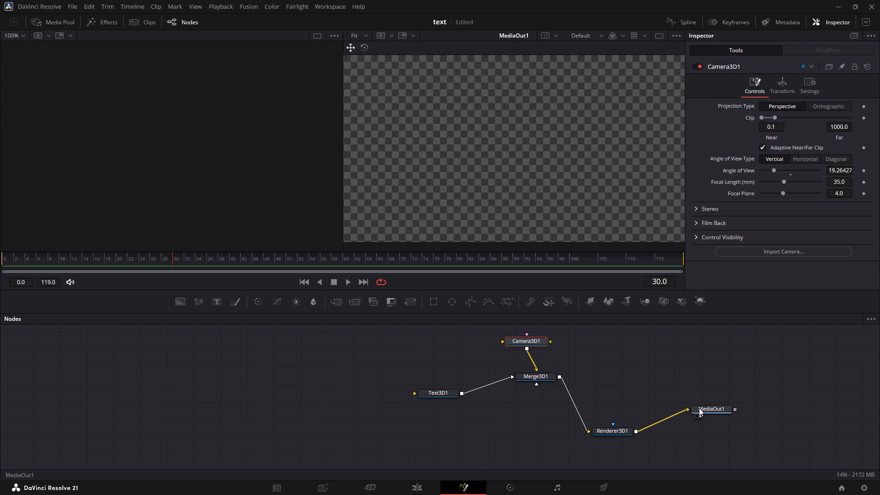
Display Merge3D1's 3D scene in the empty viewer.
left_click_drag(540, 374, 192, 105)
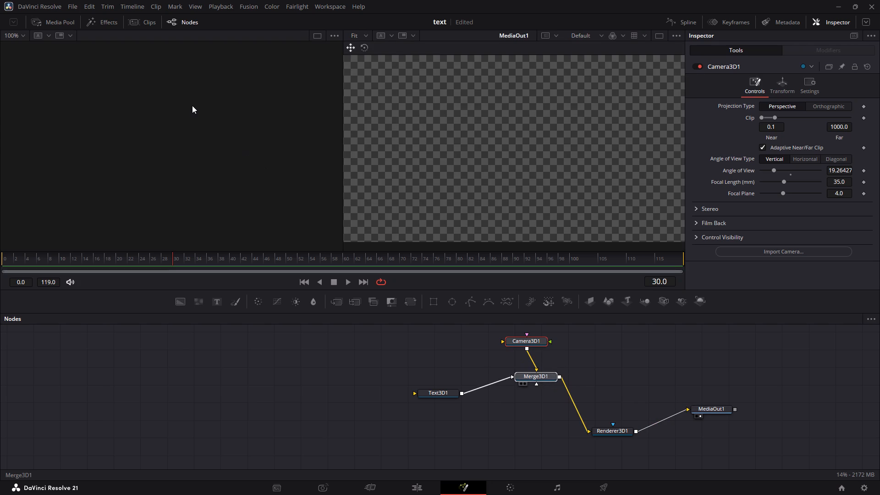
scroll(243, 144, "down", 1)
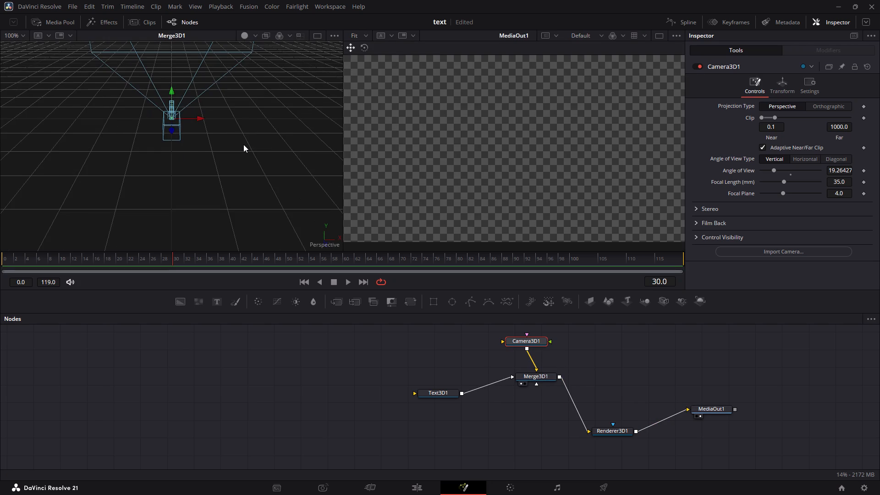
scroll(243, 144, "up", 3)
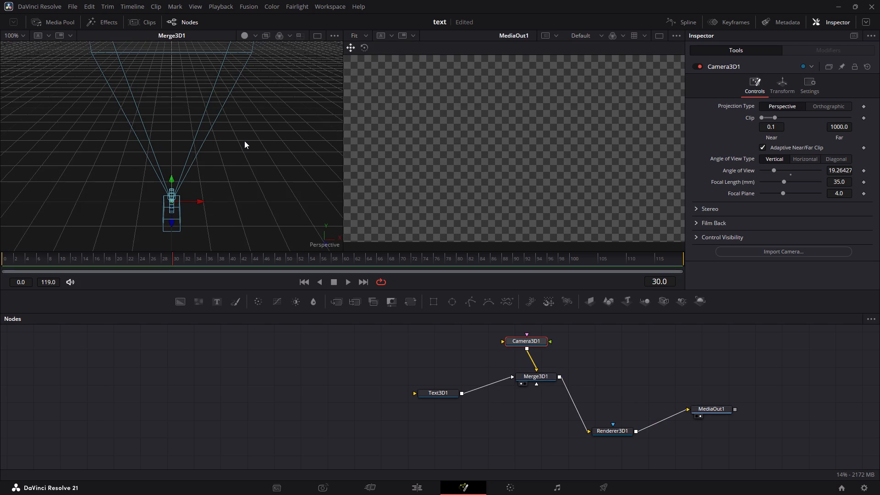
scroll(244, 141, "up", 1)
scroll(244, 141, "down", 1)
Move Text3D1 farther from Merge3D1 and enter the letter "W" as its text.
left_click_drag(445, 393, 419, 383)
left_click(411, 354)
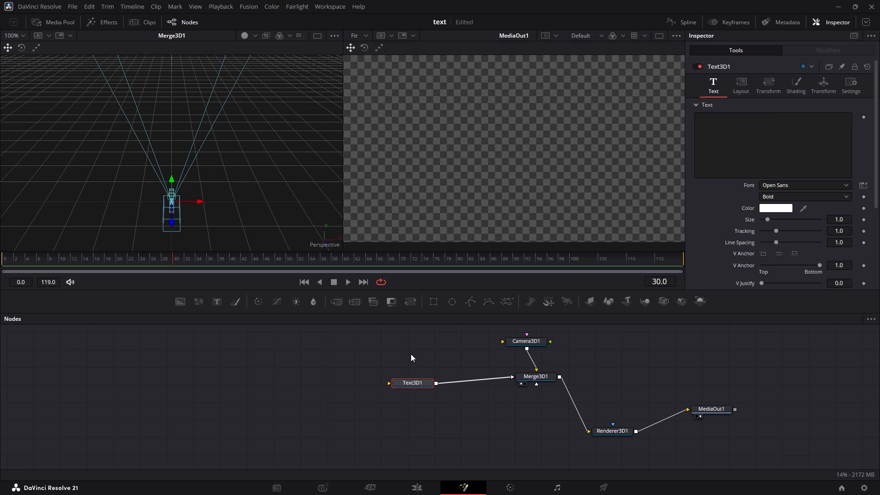
left_click(411, 382)
left_click(762, 153)
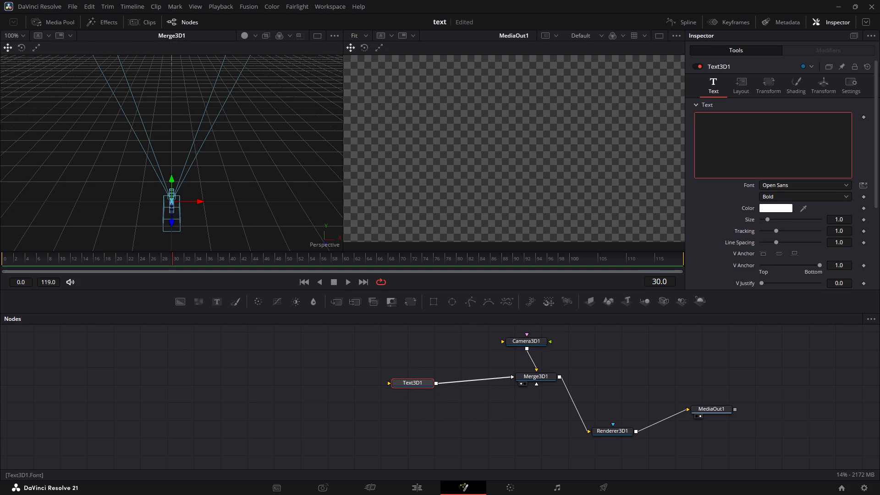
key("shift+w")
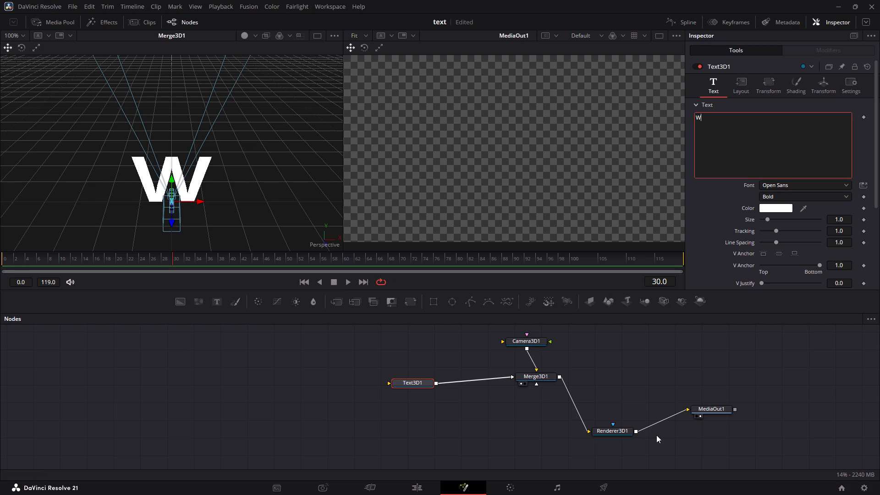
Set Text3D1's extrusion depth to about 0.03.
scroll(785, 261, "down", 4)
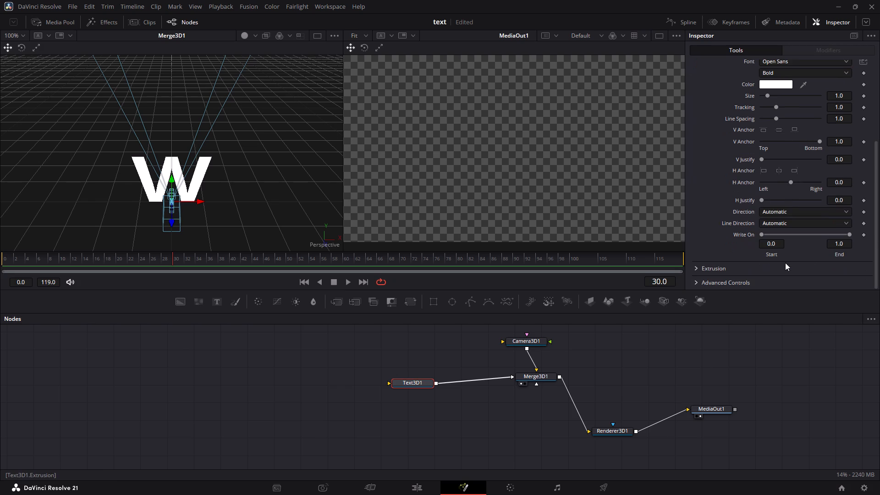
left_click(692, 267)
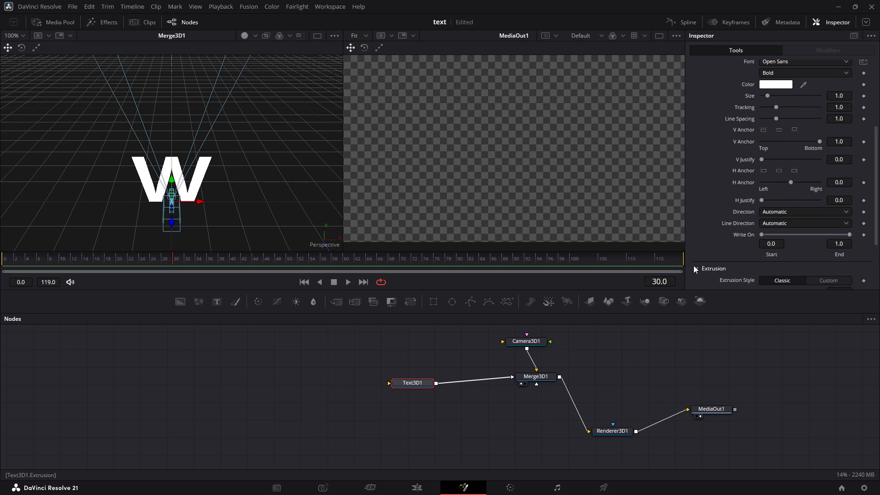
scroll(720, 269, "down", 1)
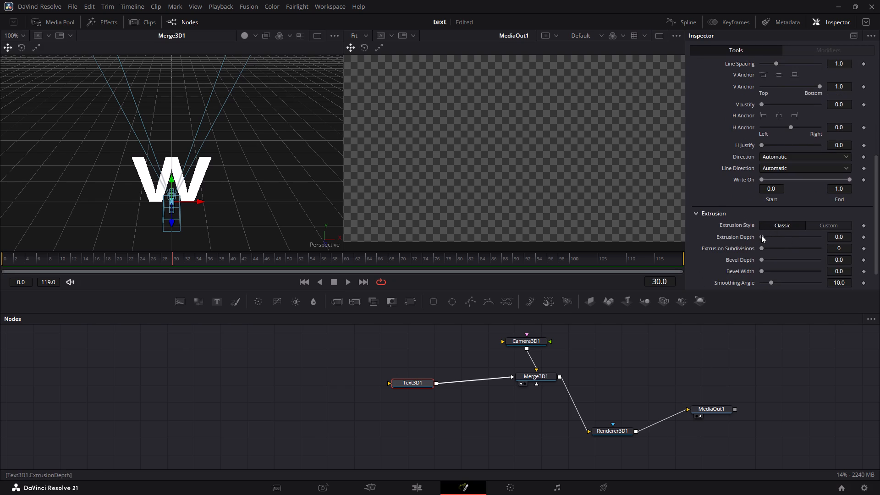
left_click_drag(761, 236, 765, 235)
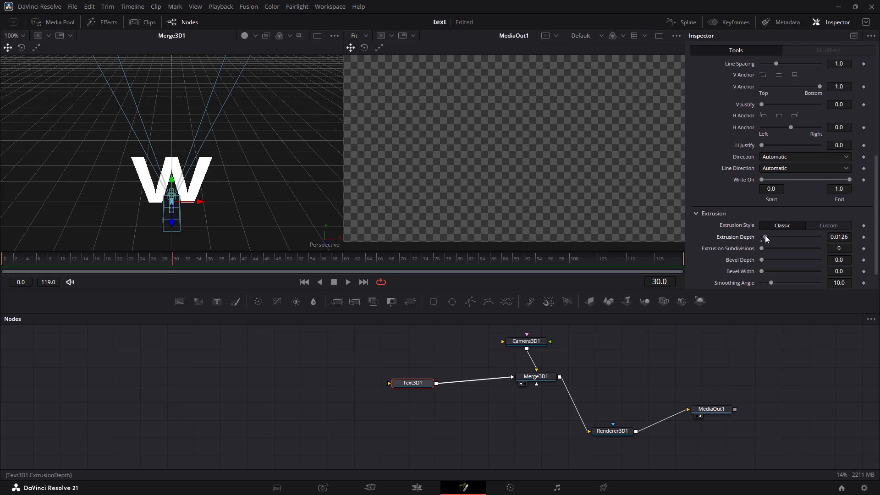
left_click_drag(765, 235, 770, 235)
Increase Text3D1's extrusion depth to about 0.06, judging the thickness of the "W" from the side.
middle_click_drag(215, 184, 210, 194)
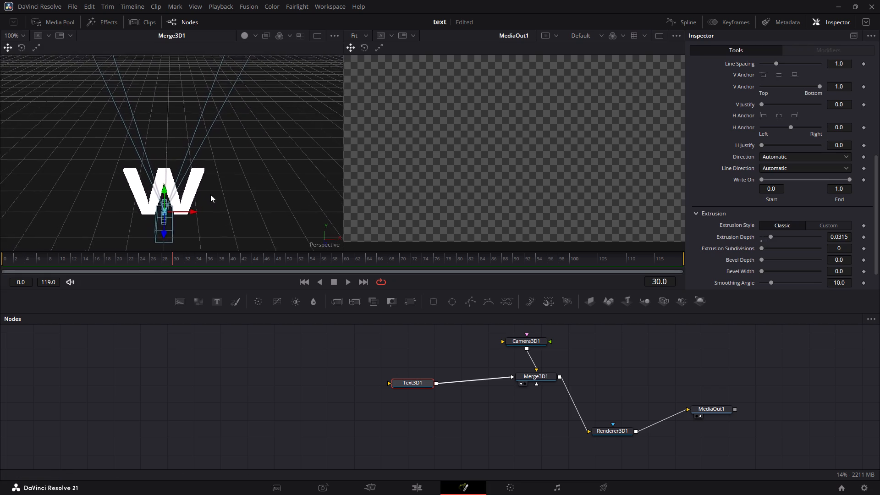
middle_click_drag(210, 194, 225, 189)
left_click_drag(225, 189, 231, 187)
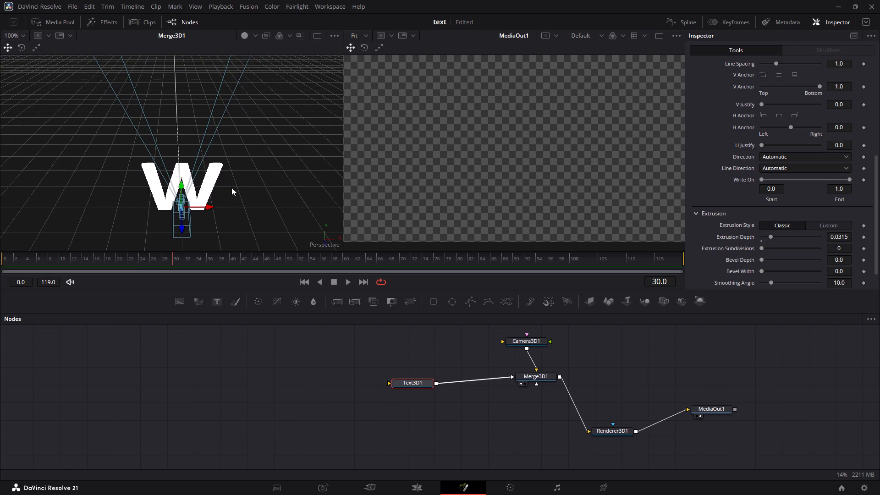
right_click_drag(231, 187, 274, 177)
left_click(236, 187)
left_click_drag(256, 191, 314, 191, "shift")
left_click(316, 190, "shift")
right_click_drag(262, 198, 433, 128, "shift")
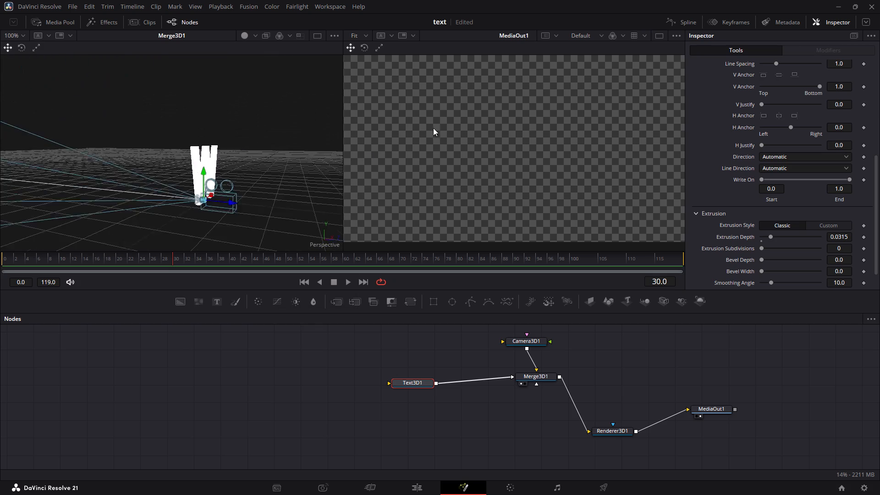
right_click_drag(433, 128, 448, 151, "shift")
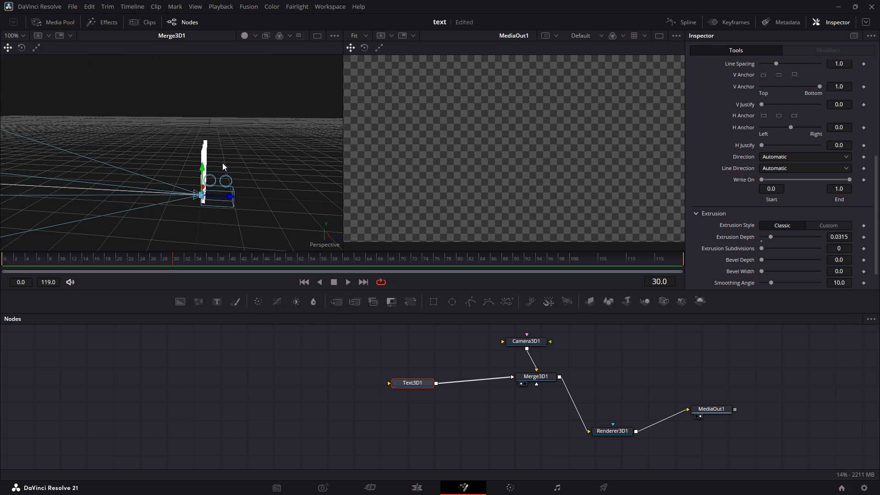
scroll(222, 162, "up", 4, "ctrl")
scroll(222, 162, "down", 2, "ctrl")
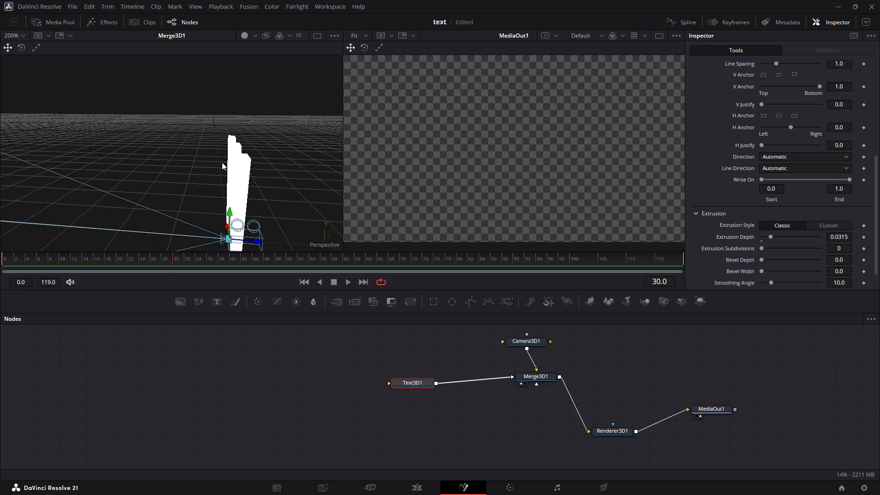
right_click_drag(222, 162, 215, 139, "shift")
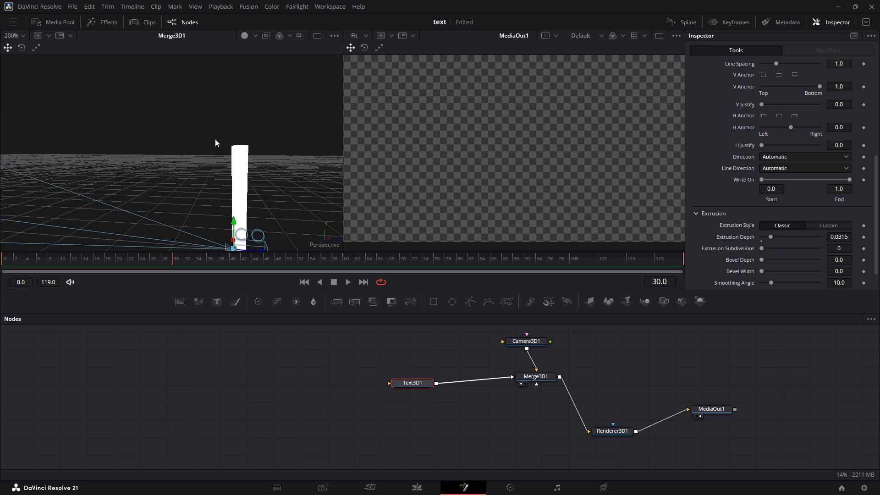
right_click_drag(215, 139, 201, 132, "shift")
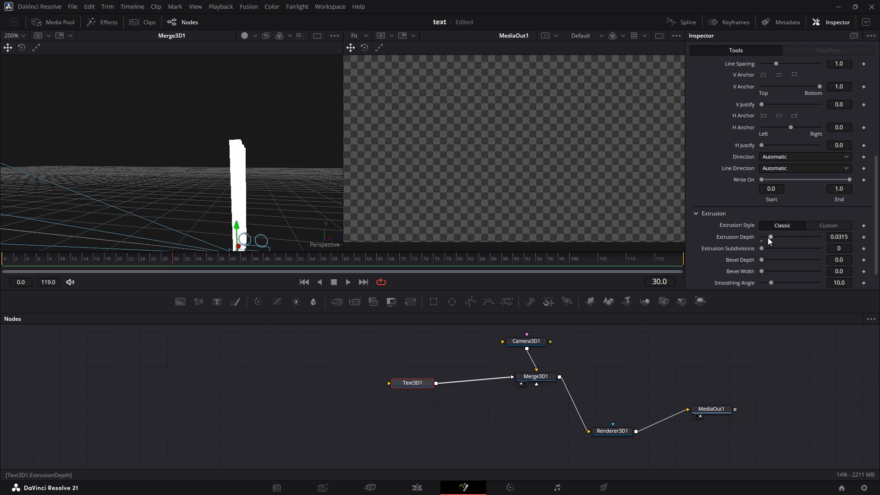
left_click_drag(768, 237, 788, 237)
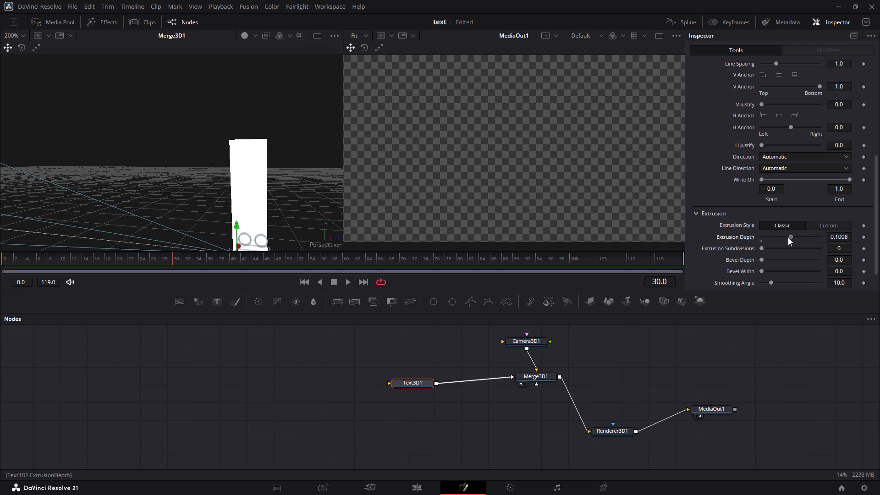
left_click_drag(788, 237, 777, 237)
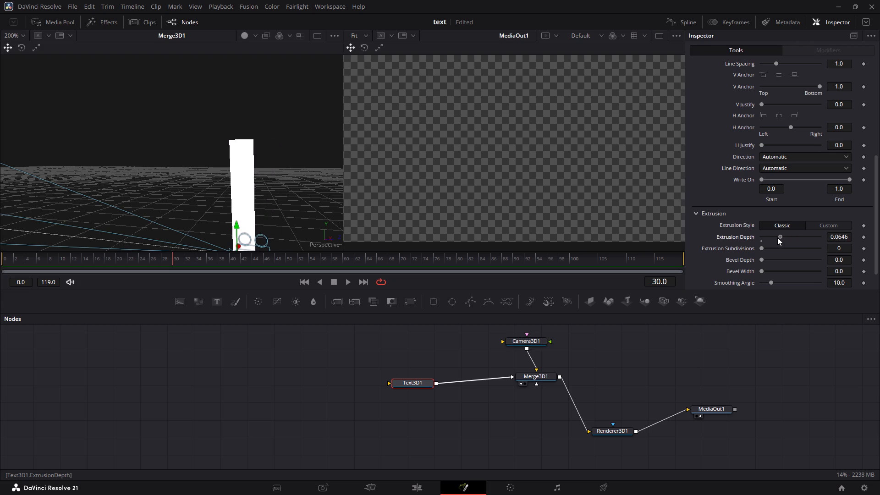
left_click_drag(777, 237, 777, 237)
Set Text3D1's size to 0.4.
scroll(787, 205, "up", 5)
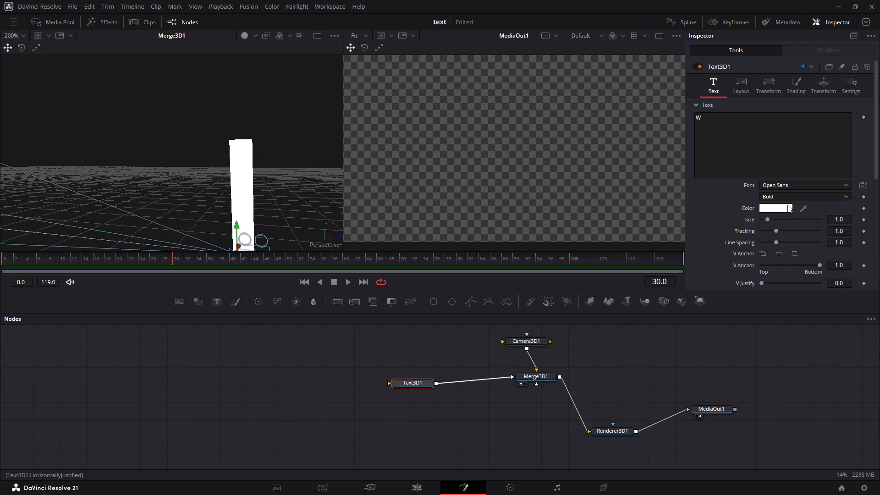
left_click_drag(844, 219, 817, 217)
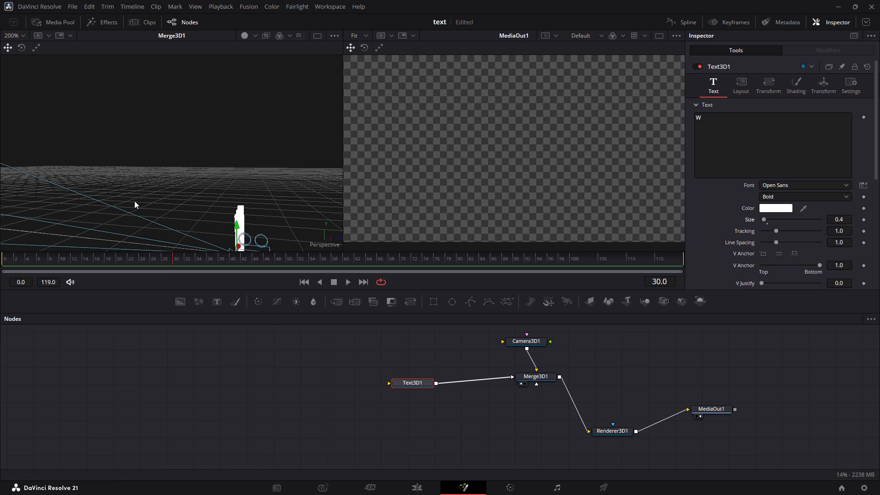
Move the "W" along its Z axis away from the camera so it sits well in front of the lens.
scroll(137, 201, "down", 1)
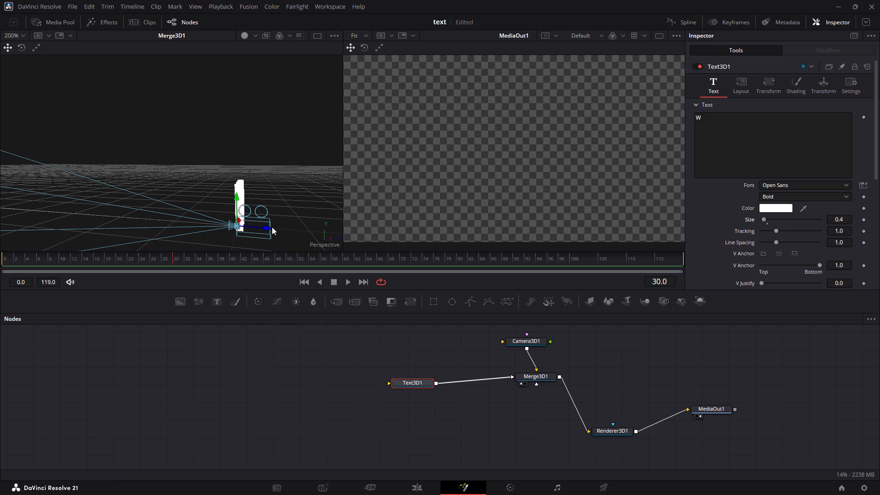
left_click_drag(267, 229, 59, 227)
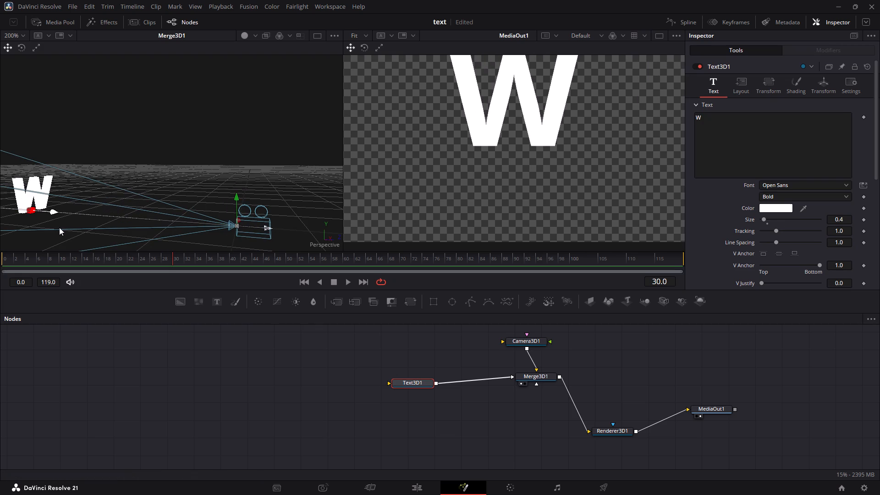
left_click_drag(59, 227, 66, 229)
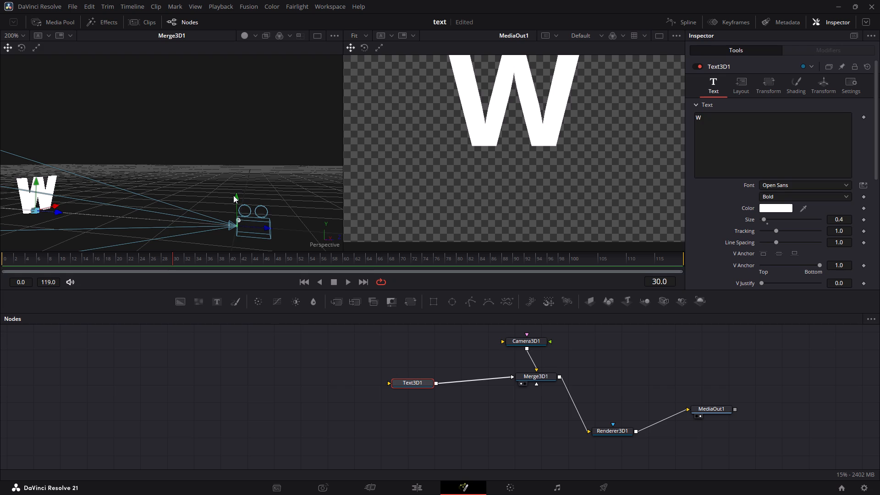
Raise Camera3D1 along its Y axis until the "W" is vertically centred in the MediaOut1 view.
left_click_drag(236, 196, 238, 186)
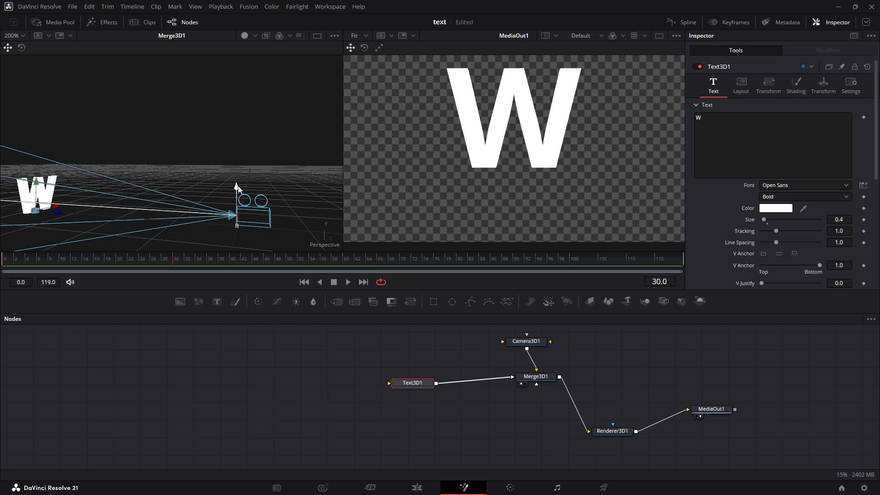
left_click_drag(238, 186, 242, 176)
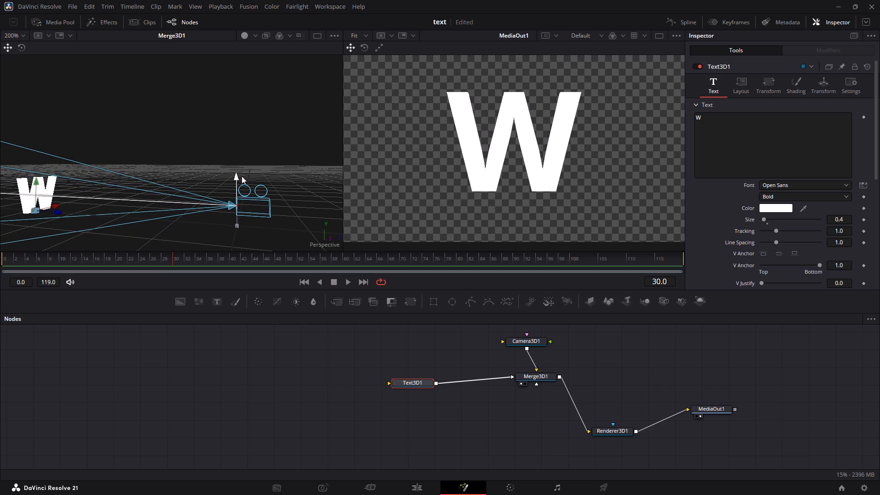
left_click_drag(242, 176, 242, 176)
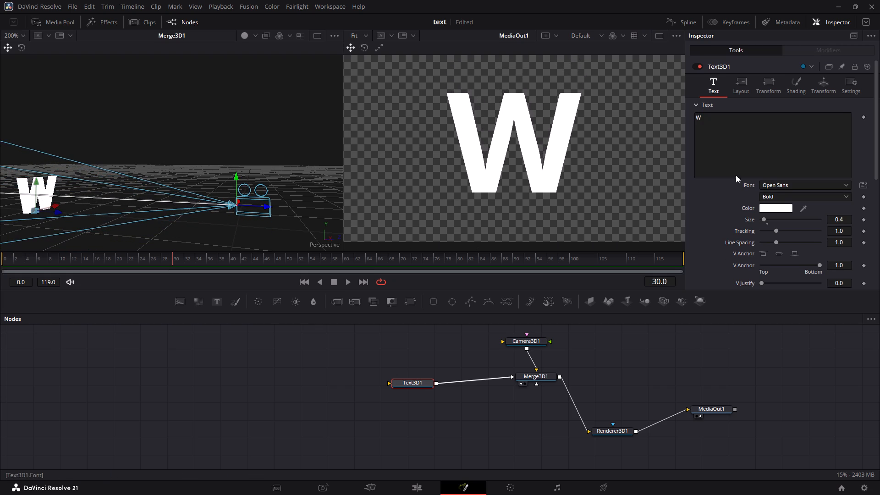
Set Text3D1's text colour to the saved custom green #00bd8b.
left_click(765, 85)
left_click(709, 84)
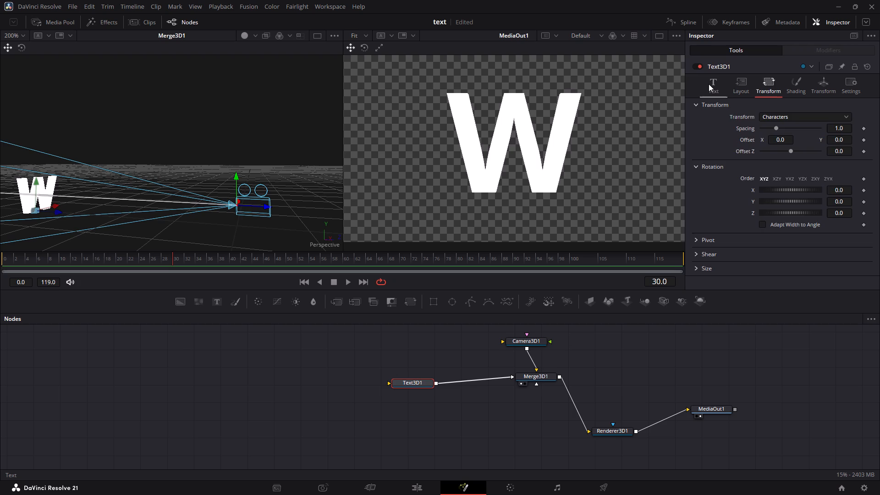
left_click(788, 209)
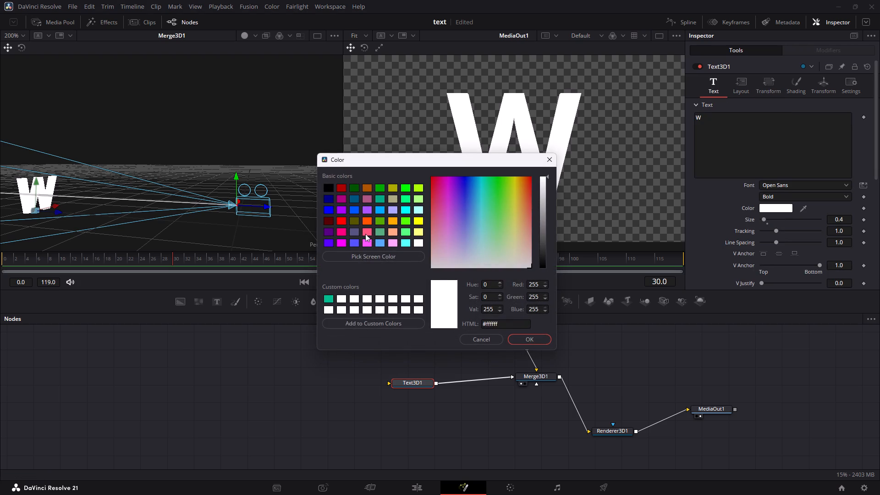
left_click(330, 299)
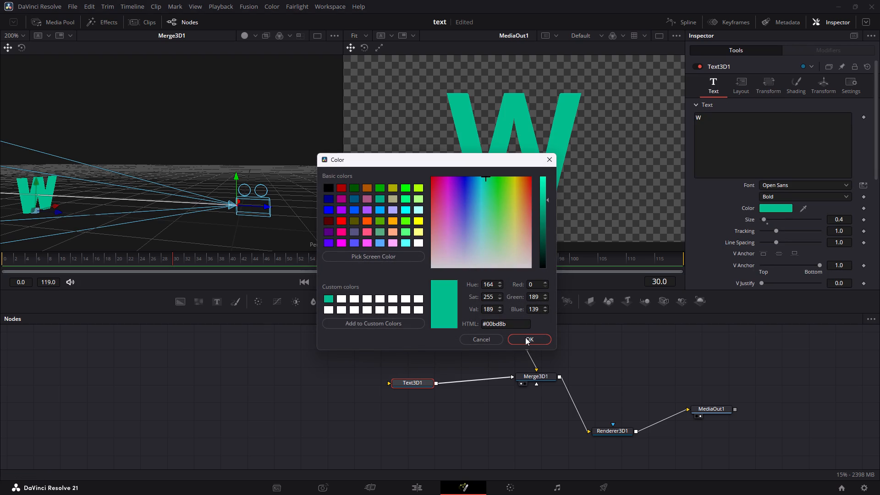
left_click(525, 337)
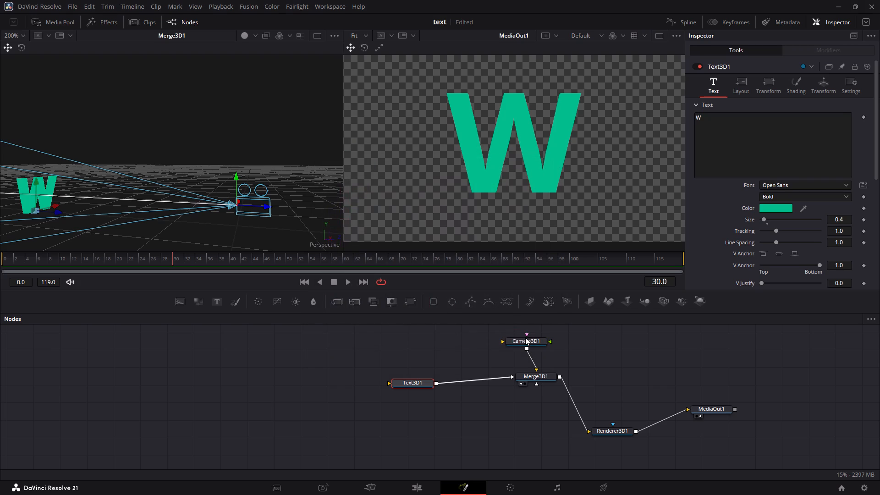
left_click(456, 348)
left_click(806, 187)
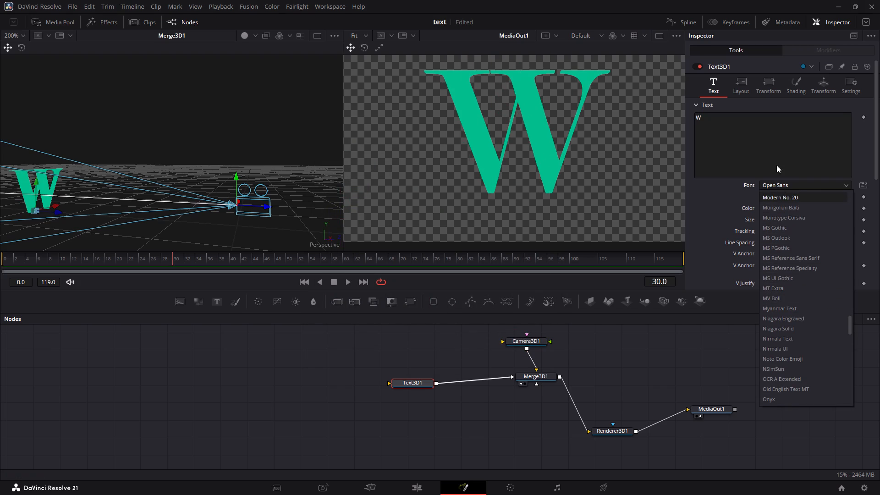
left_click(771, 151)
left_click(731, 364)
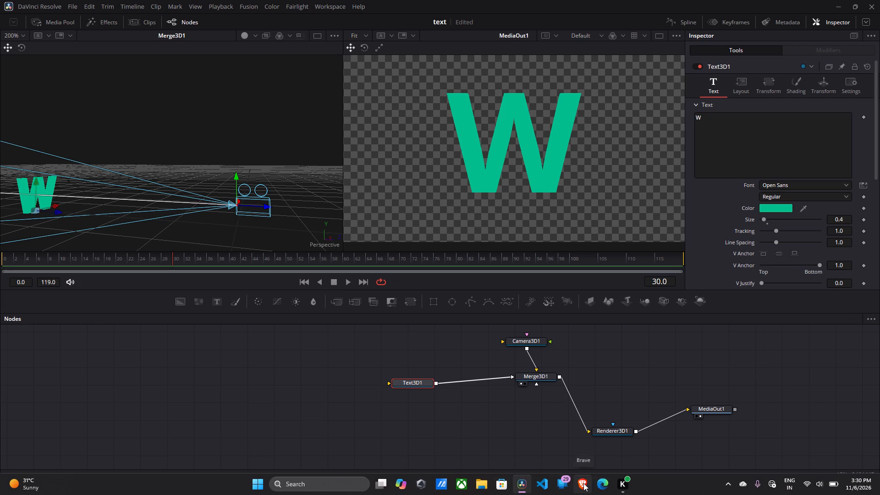
Bring the "Maroon Angular Ribbon Emblem" image from File Explorer's recent files into the node graph, beside Text3D1.
left_click(476, 484)
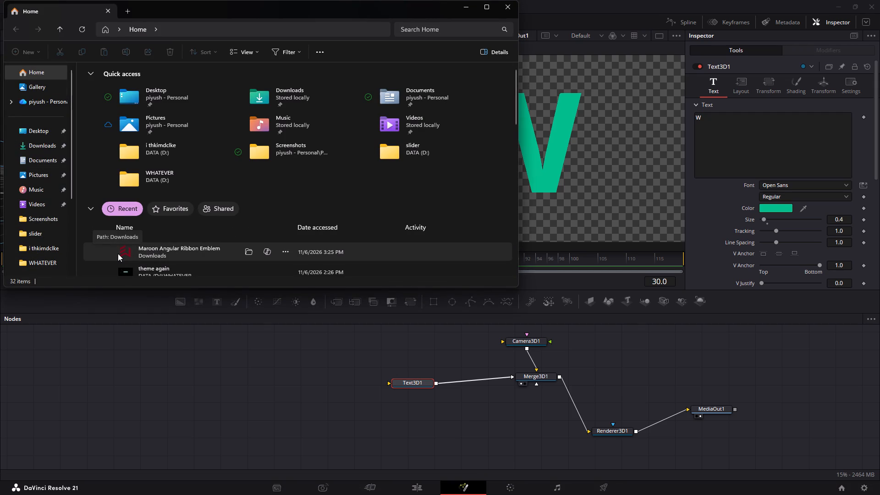
left_click_drag(122, 251, 258, 363)
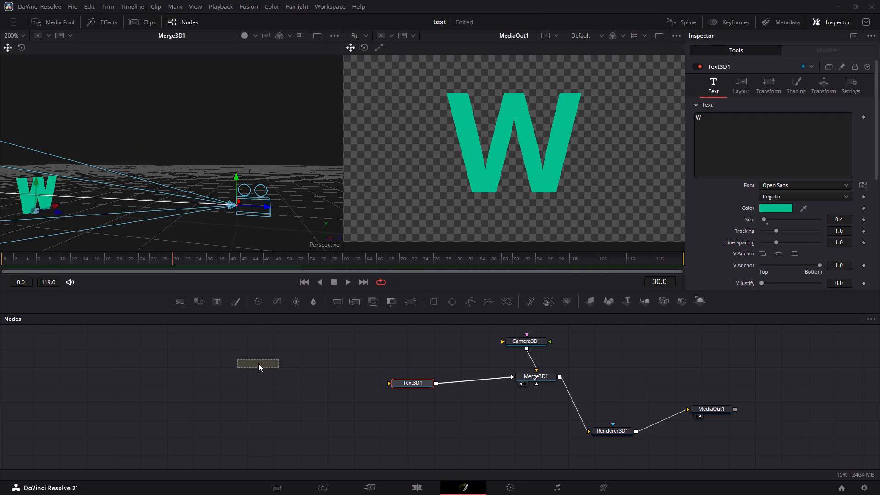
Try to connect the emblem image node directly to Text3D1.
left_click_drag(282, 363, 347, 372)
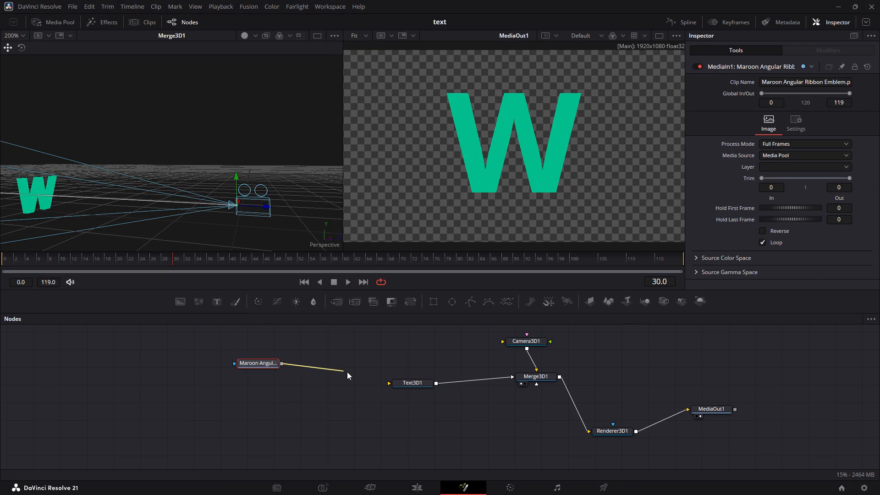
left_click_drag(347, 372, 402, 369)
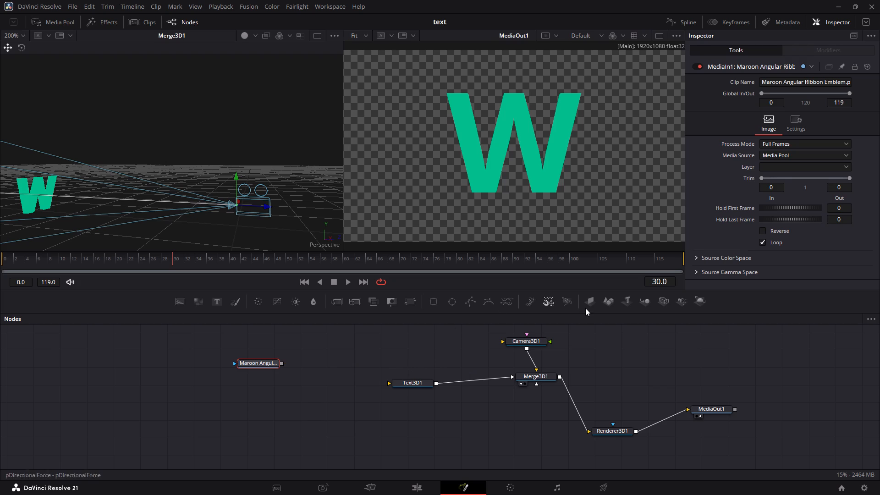
Add an ImagePlane3D fed by the emblem image, connect its output to Merge3D1, and move Text3D1 clear above it.
left_click_drag(589, 301, 345, 399)
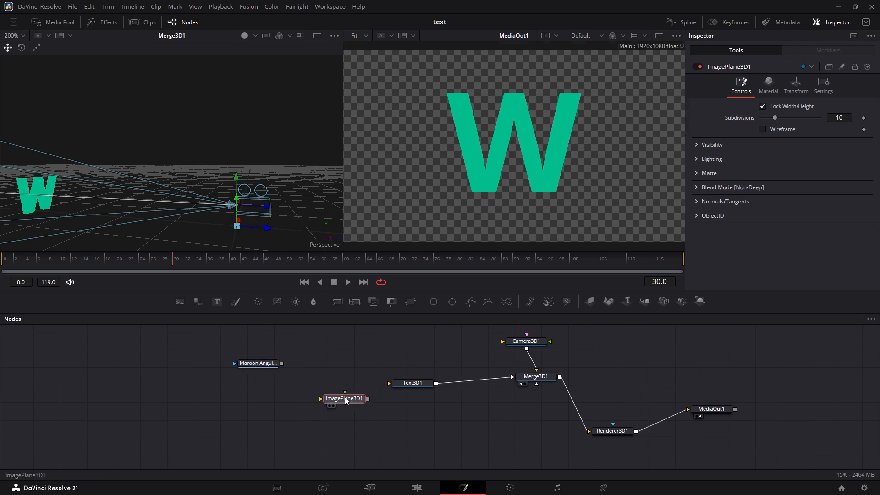
left_click_drag(280, 363, 328, 401)
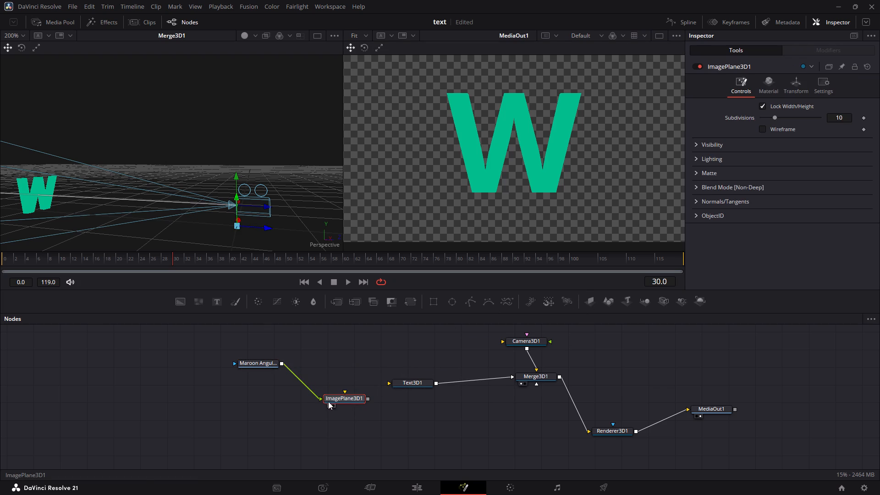
left_click_drag(368, 398, 522, 378)
left_click_drag(418, 383, 428, 365)
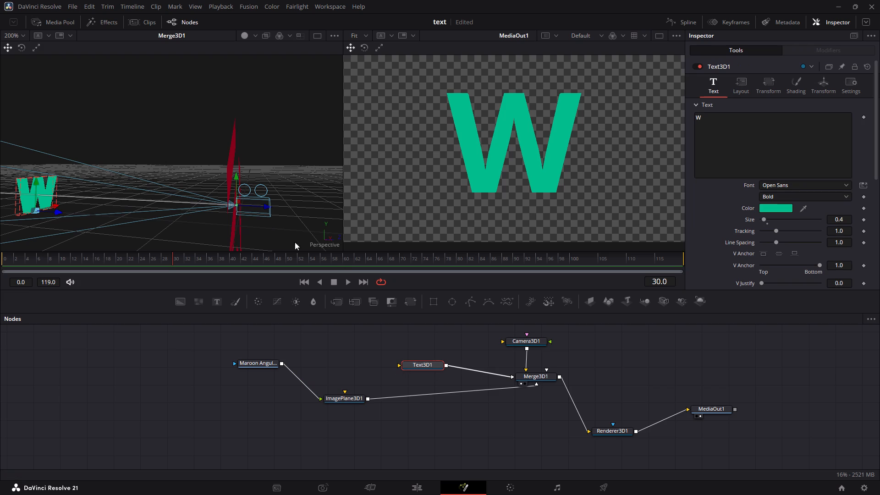
Examine the image settings of the emblem's media node.
left_click(275, 365)
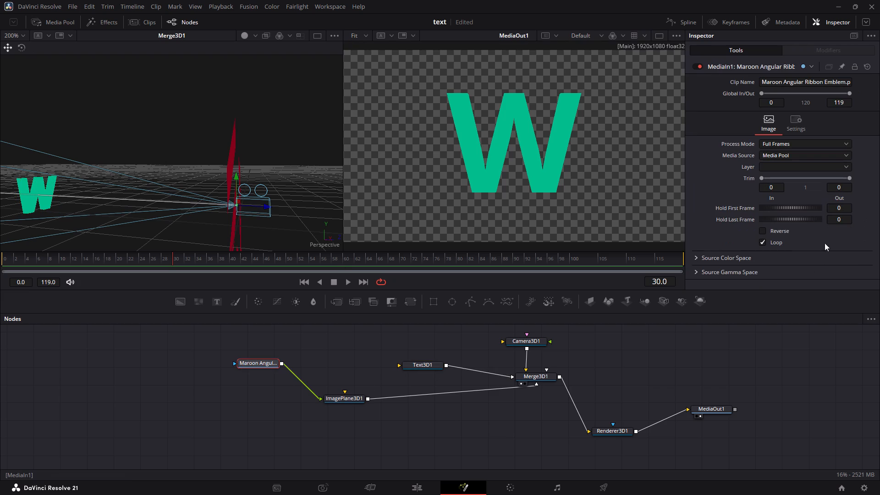
scroll(819, 230, "down", 1)
scroll(731, 274, "down", 1)
scroll(699, 251, "up", 5)
scroll(750, 249, "down", 5)
scroll(750, 249, "up", 1)
Delete the maroon emblem image node and ImagePlane3D1 from the node graph.
left_click(340, 399)
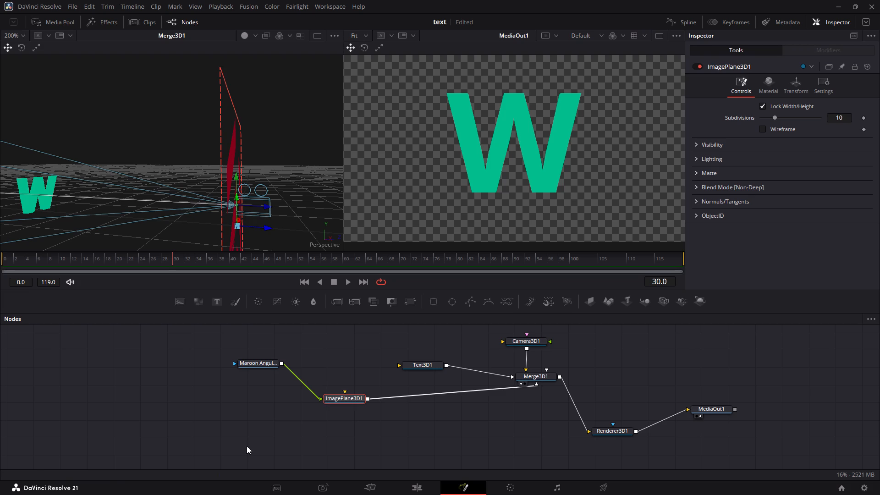
left_click_drag(252, 333, 380, 428)
key("BackSpace")
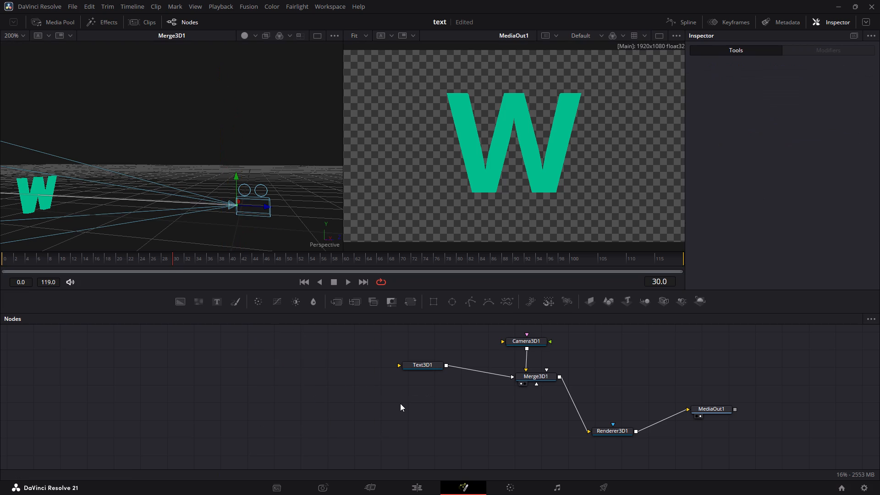
Clear the "W" from Text3D1, leaving its text empty.
left_click(422, 366)
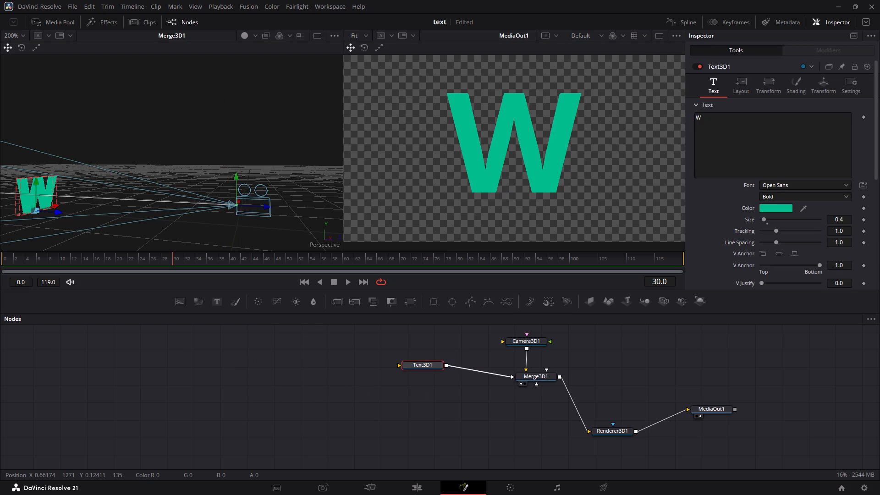
left_click(783, 129)
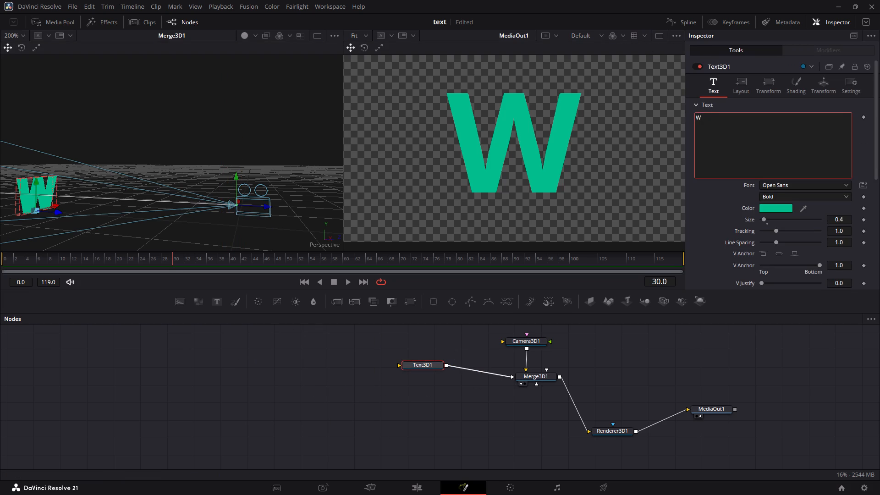
key("e")
key("BackSpace")
key("BackSpace")
key("BackSpace")
key("BackSpace")
key("BackSpace")
key("BackSpace")
key("BackSpace")
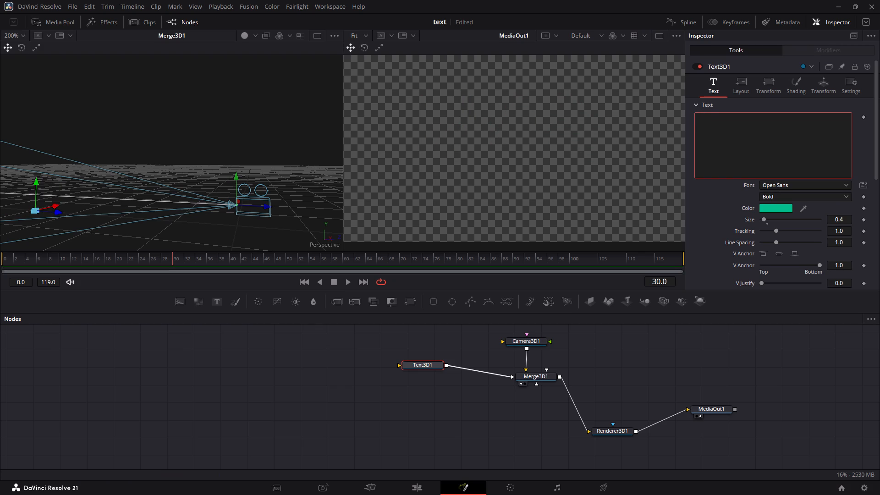
left_click(606, 383)
Add a Shape3D node below Text3D1 and connect its output to Merge3D1.
left_click_drag(612, 302, 345, 432)
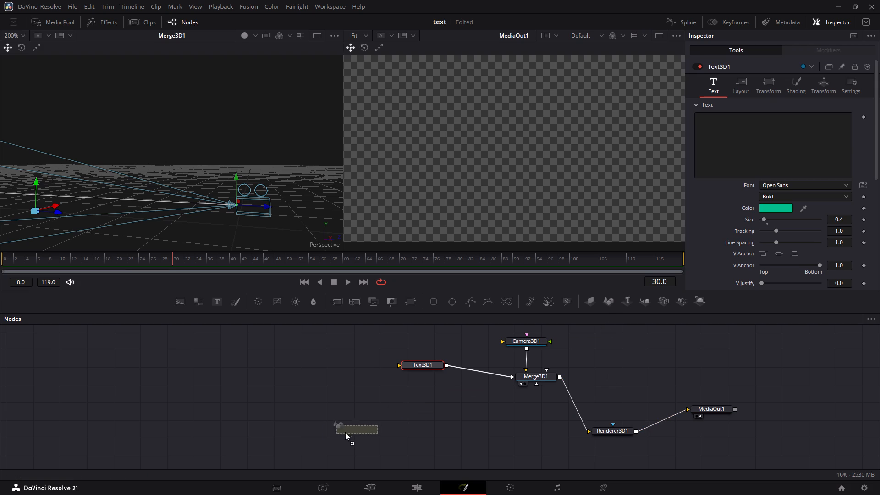
left_click_drag(345, 432, 407, 397)
left_click_drag(429, 397, 471, 390)
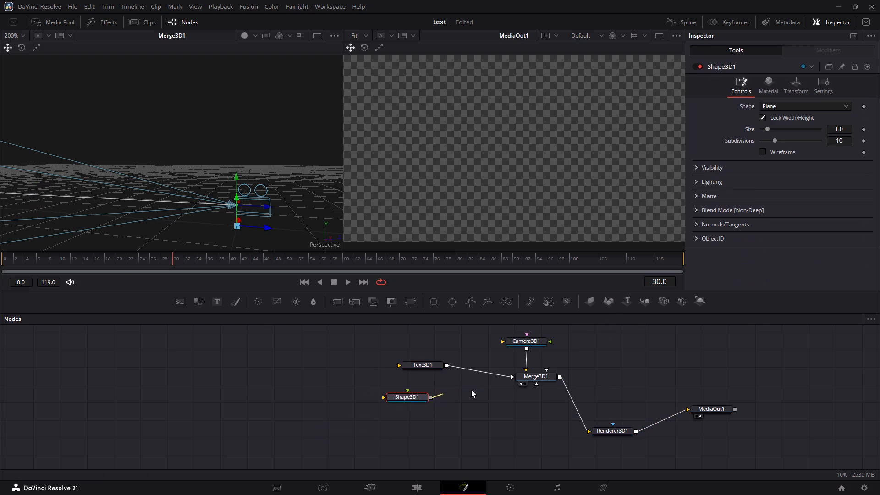
left_click_drag(471, 390, 549, 374)
left_click_drag(409, 396, 418, 403)
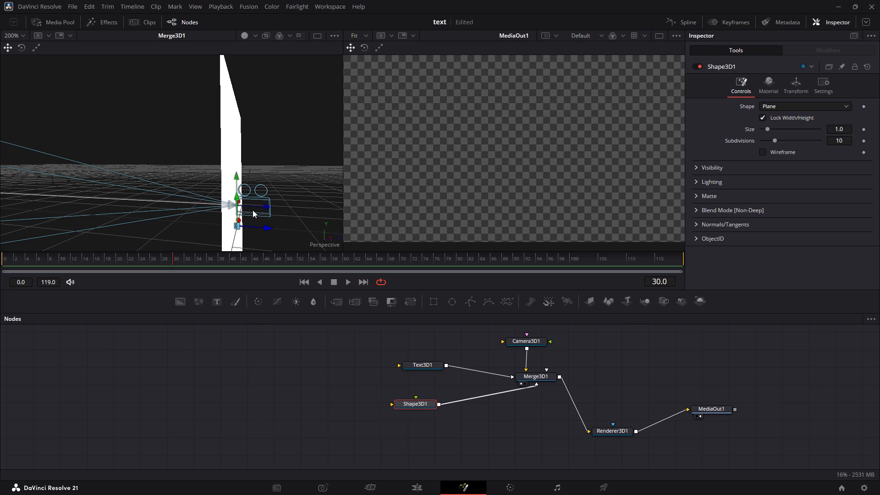
Shift the camera slightly forward in the 3D scene and push the Shape3D1 plane back along Z, in front of the camera.
left_click_drag(268, 207, 176, 187)
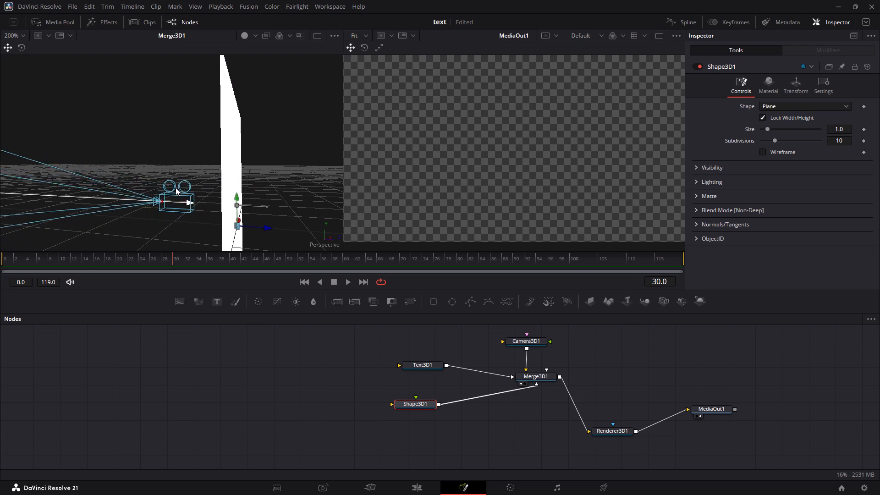
left_click_drag(176, 187, 241, 192)
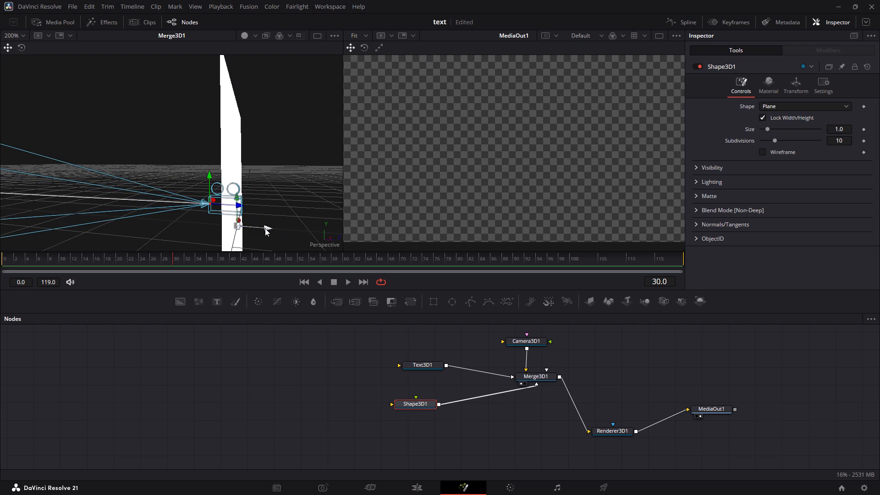
left_click_drag(265, 228, 78, 198)
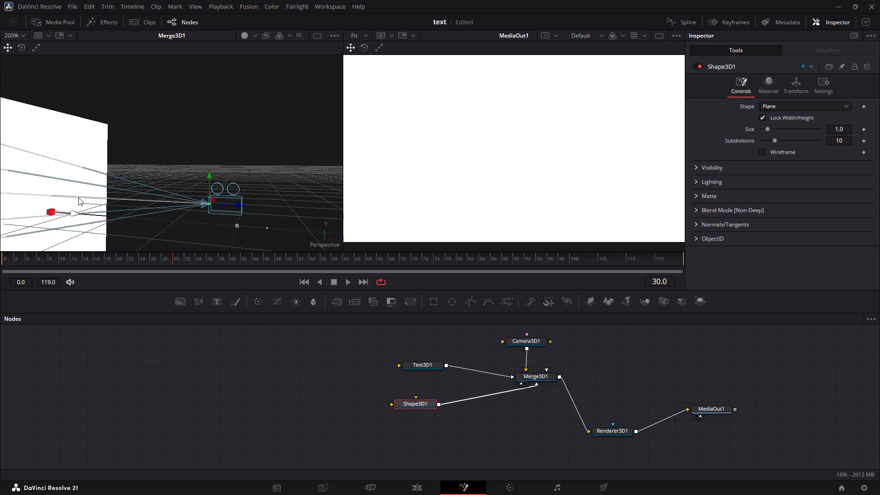
left_click_drag(78, 198, 88, 193)
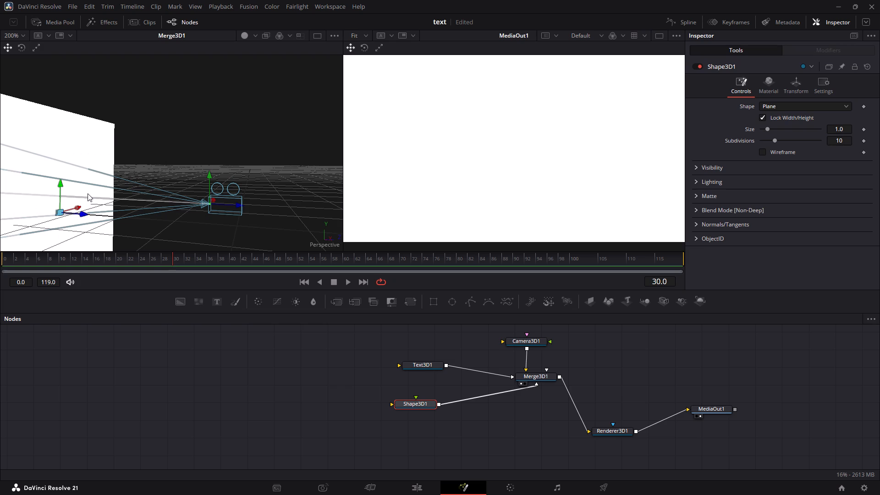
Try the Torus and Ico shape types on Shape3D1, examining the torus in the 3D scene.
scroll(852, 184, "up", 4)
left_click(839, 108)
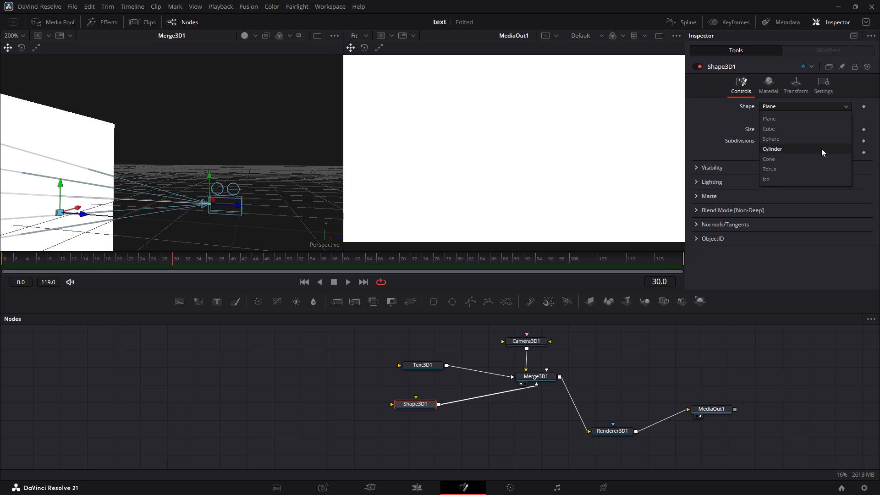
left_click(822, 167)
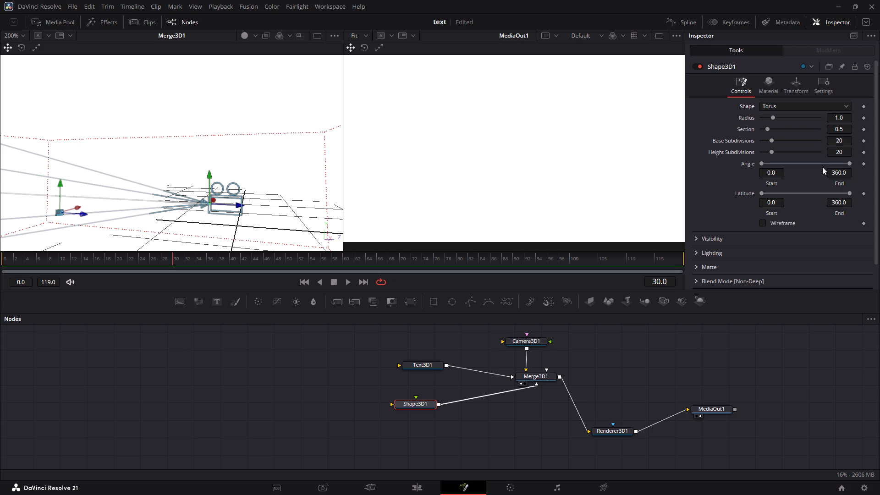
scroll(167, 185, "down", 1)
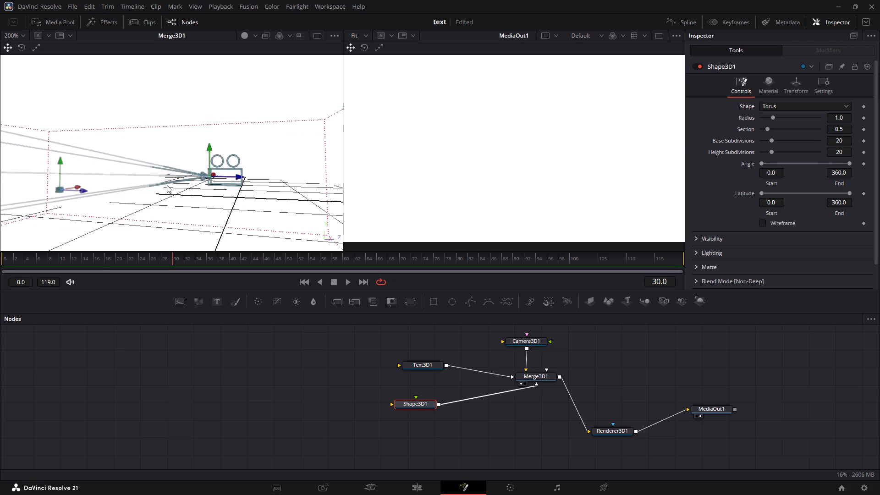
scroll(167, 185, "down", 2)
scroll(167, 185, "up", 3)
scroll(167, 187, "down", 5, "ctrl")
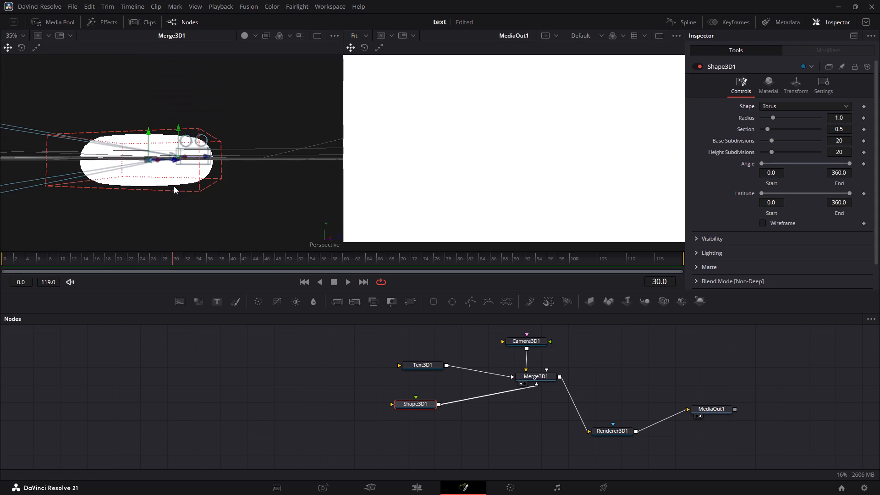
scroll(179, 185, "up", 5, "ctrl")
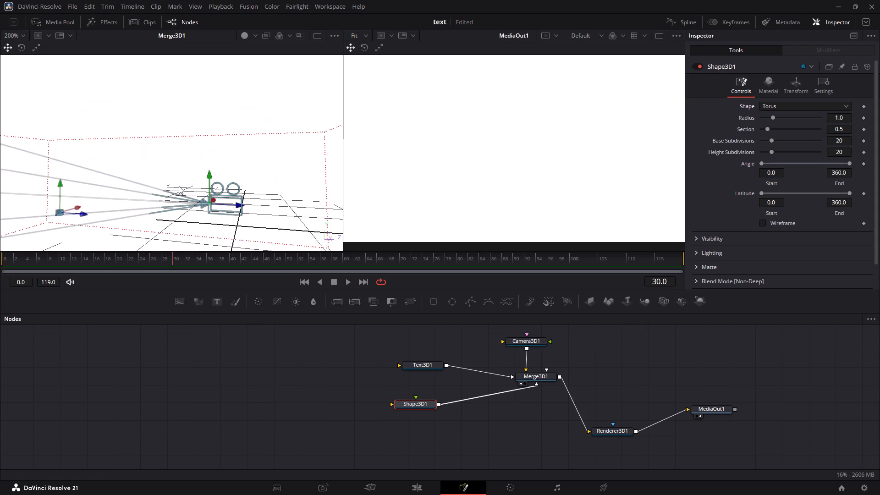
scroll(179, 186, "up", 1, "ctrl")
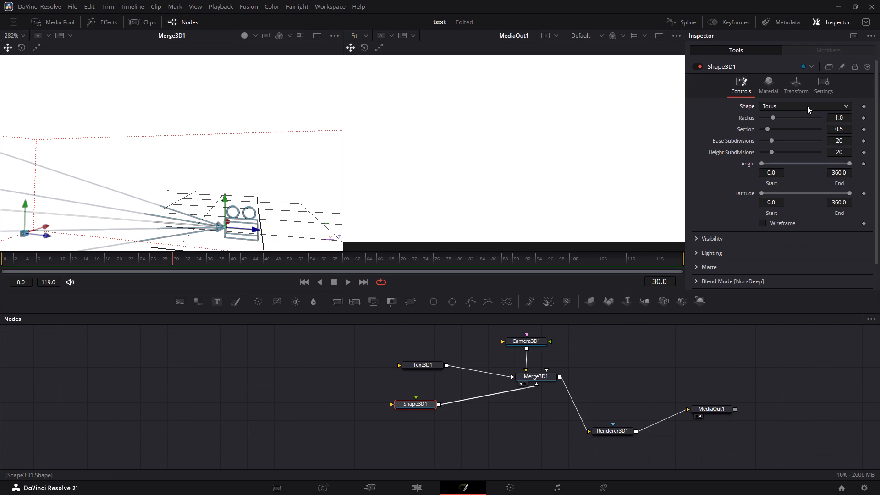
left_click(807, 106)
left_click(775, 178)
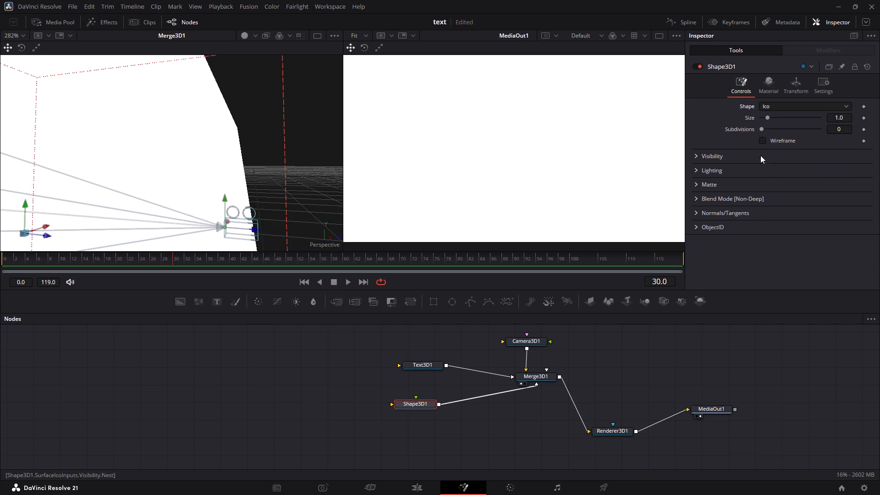
Make Shape3D1 a Cube and set its size to 0.14.
left_click(781, 104)
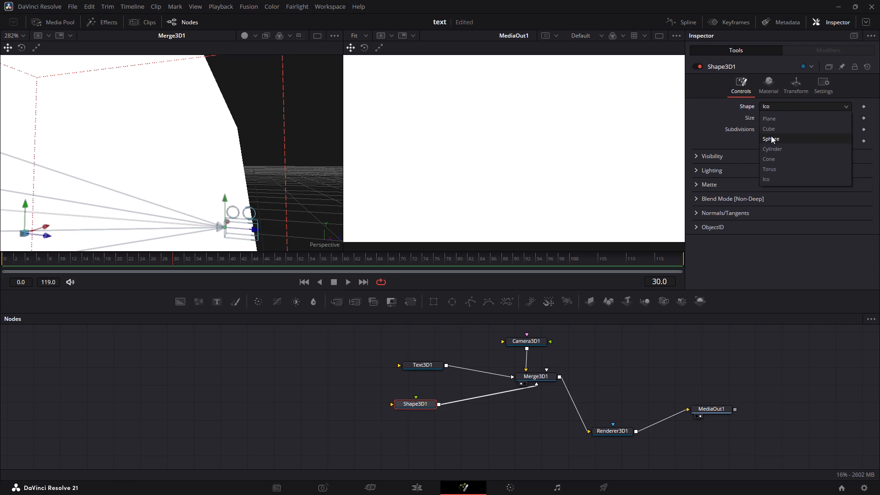
left_click(782, 126)
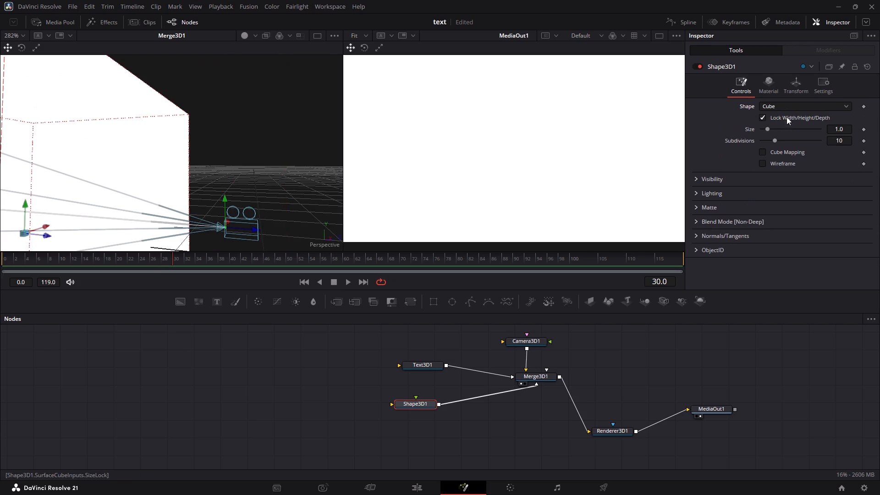
left_click(793, 106)
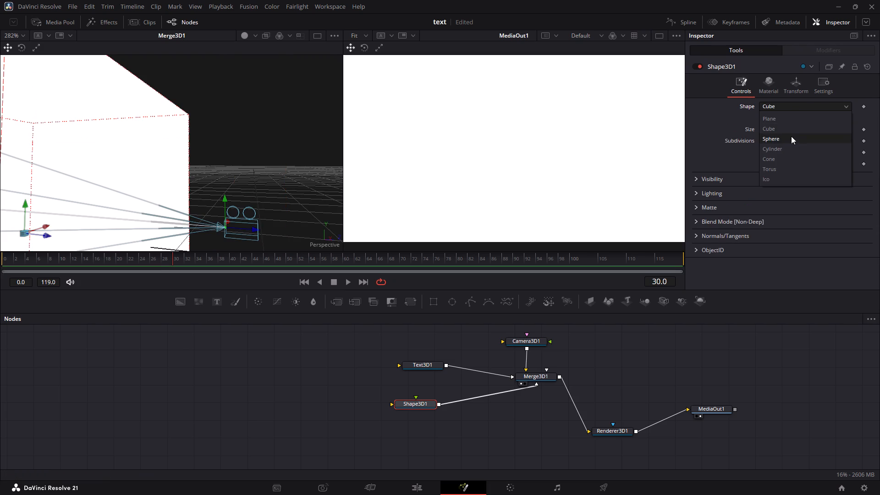
left_click(692, 149)
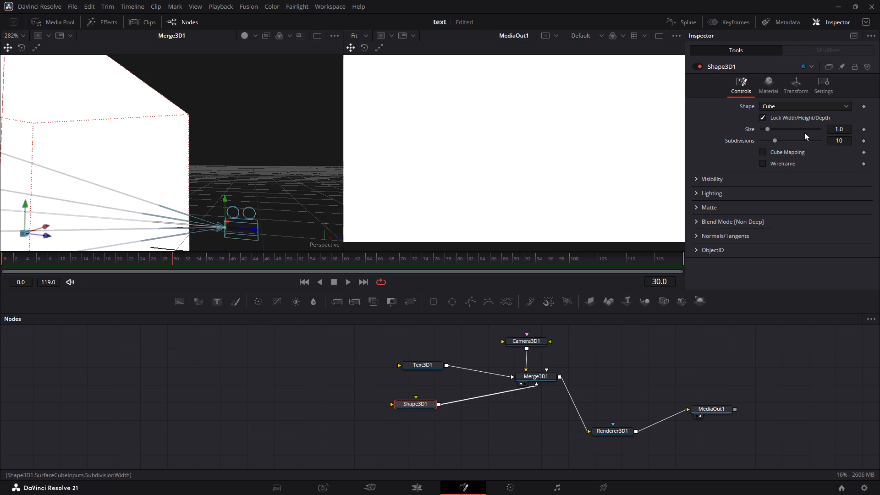
left_click_drag(845, 129, 750, 120)
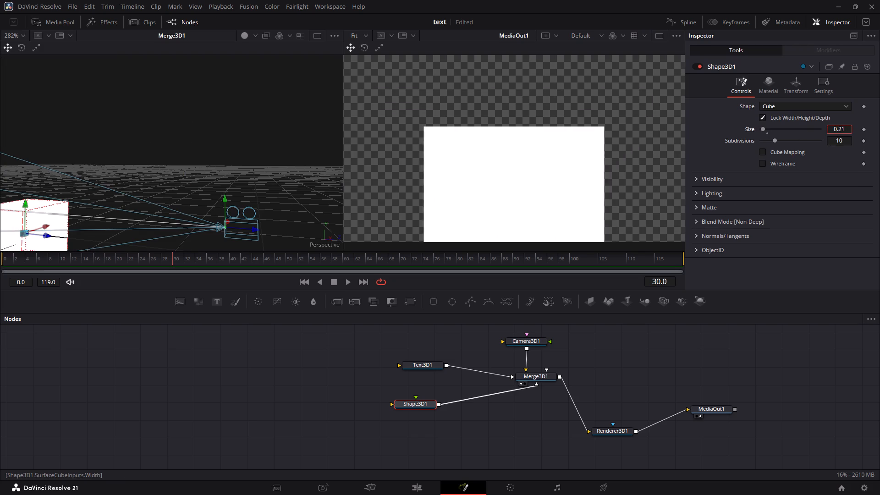
left_click_drag(750, 120, 747, 120)
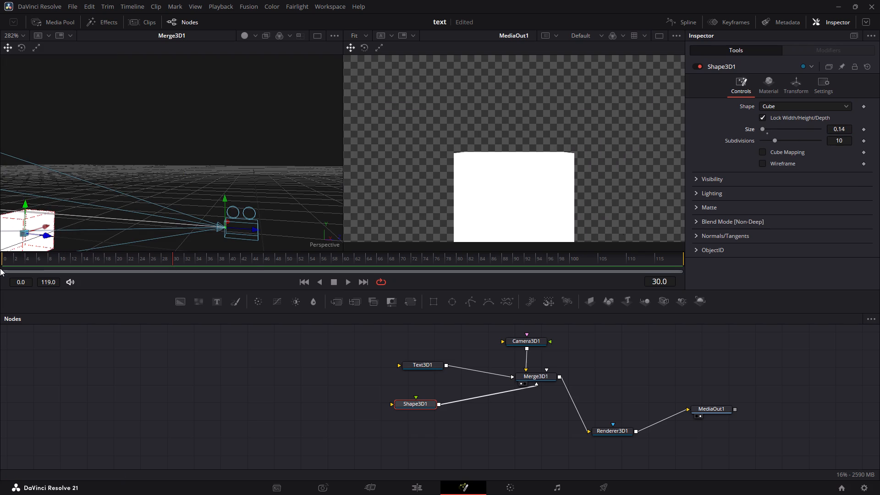
Move the cube up and toward the camera, to about Y 0.11 and Z -0.69.
left_click_drag(27, 206, 32, 157)
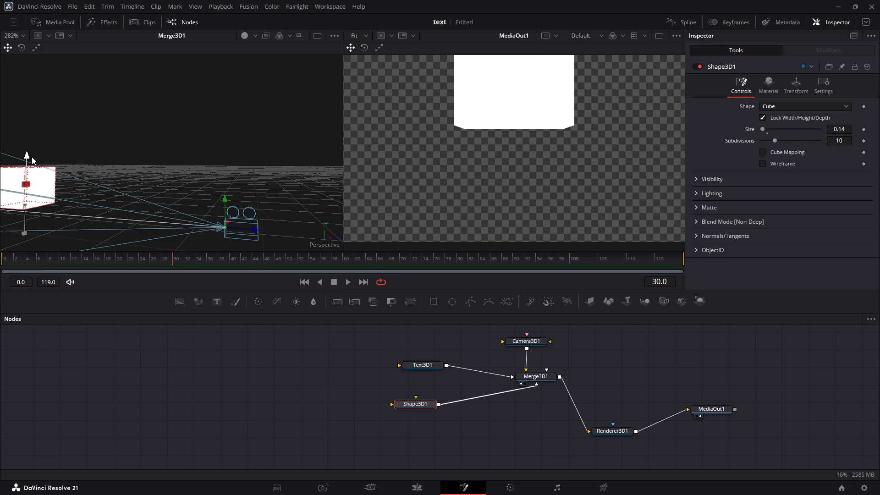
left_click_drag(32, 157, 38, 175)
left_click_drag(48, 203, 80, 210)
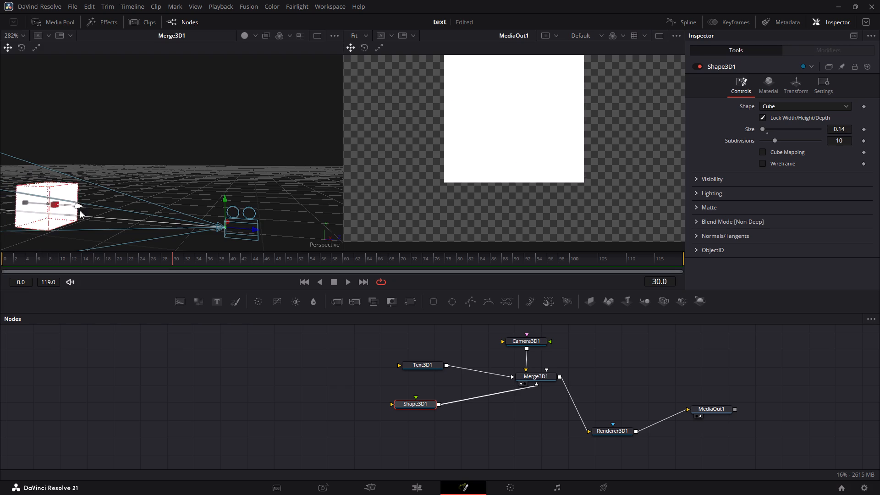
left_click_drag(80, 210, 100, 211)
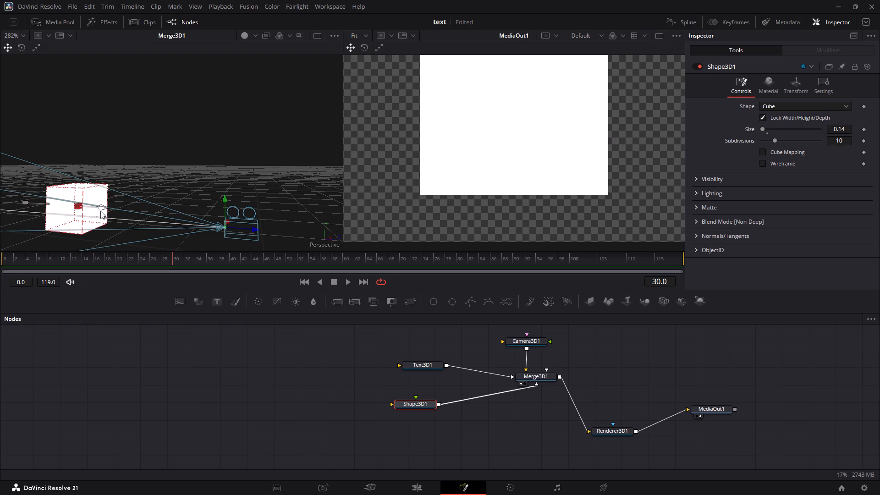
left_click_drag(100, 211, 79, 204)
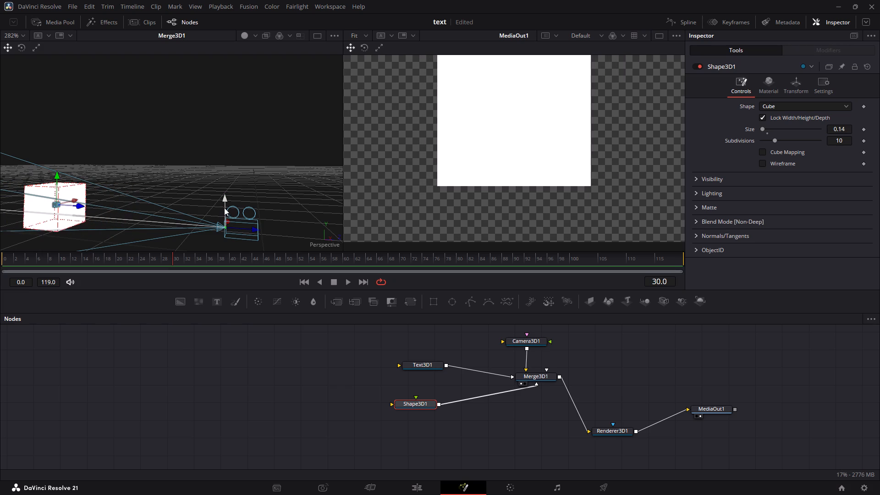
Raise the camera vertically until it sits above the level of the cube's top.
left_click_drag(225, 202, 225, 158)
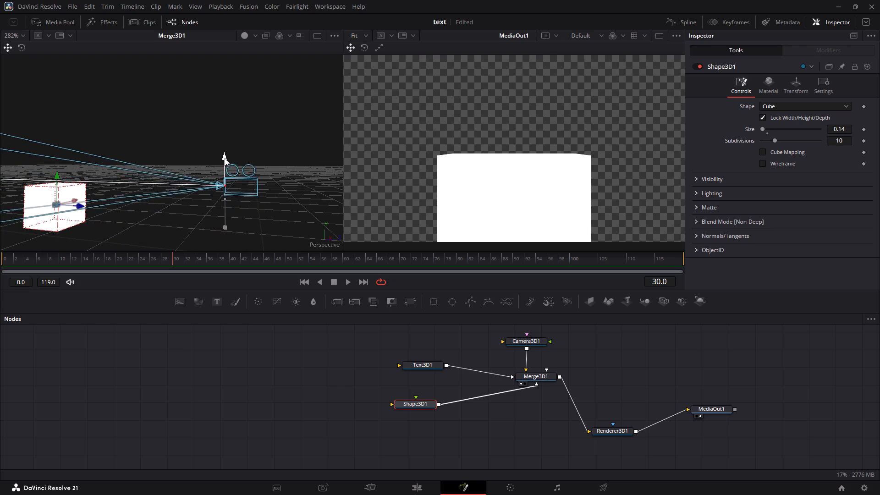
left_click_drag(225, 158, 228, 154)
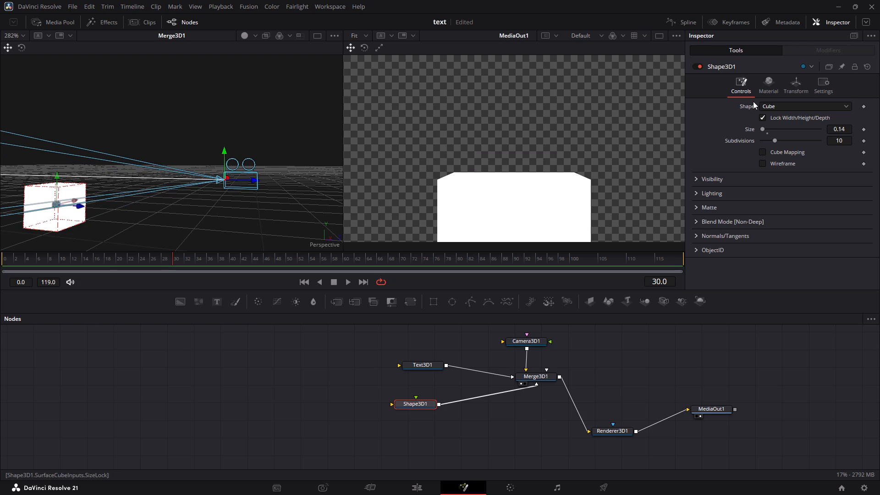
Open Shape3D1's transform settings and inspect its X rotation.
left_click(797, 84)
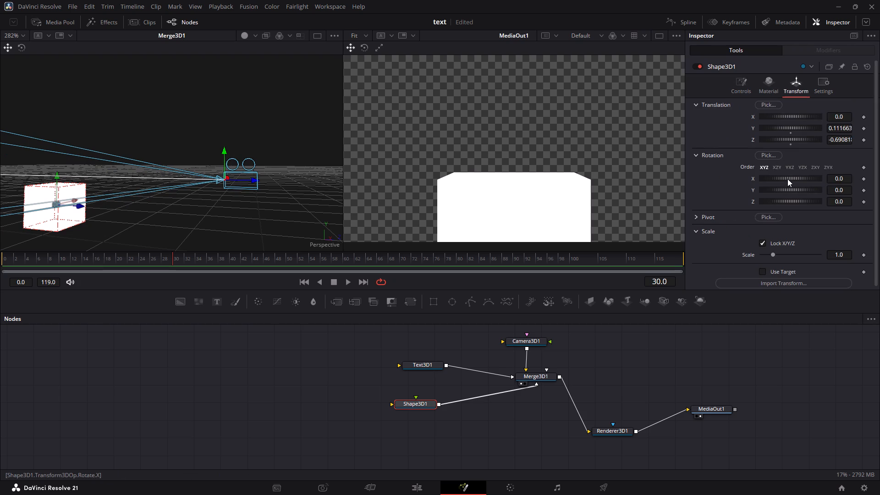
left_click(787, 179)
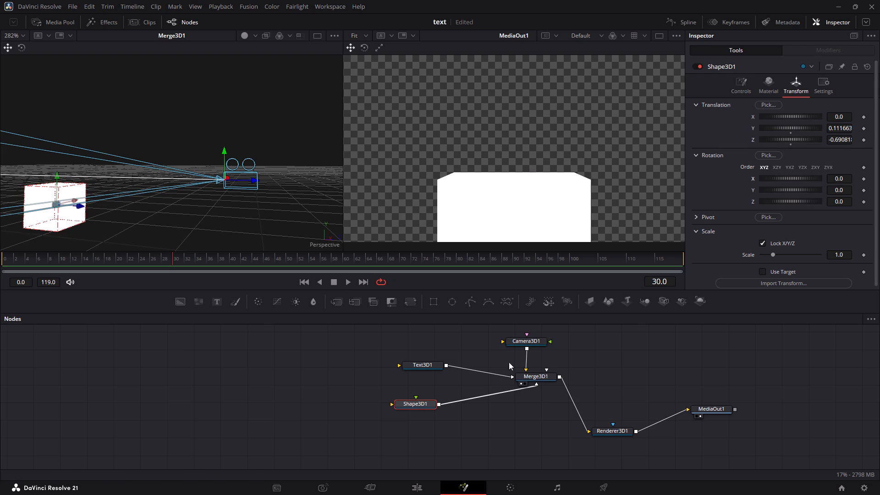
Tilt Camera3D1 downward to an X rotation of -10.4 and shift it slightly up to about Y 0.22, Z -0.11.
left_click(544, 342)
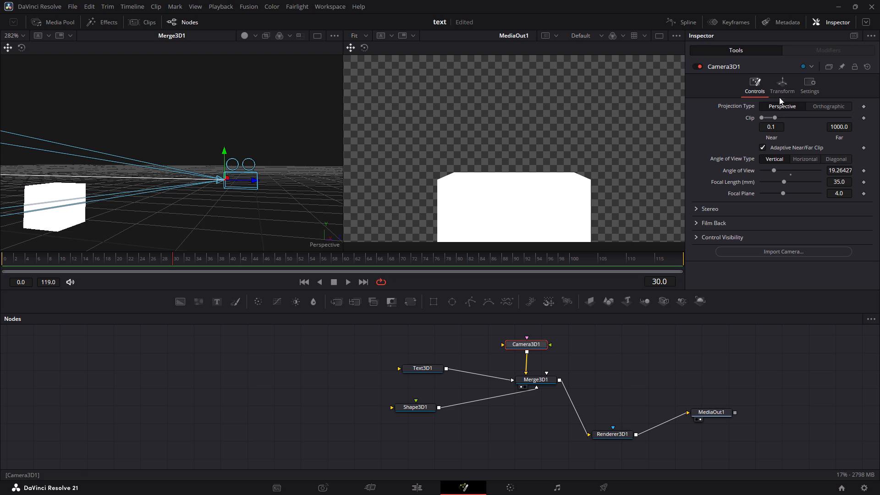
left_click(784, 80)
left_click(797, 178)
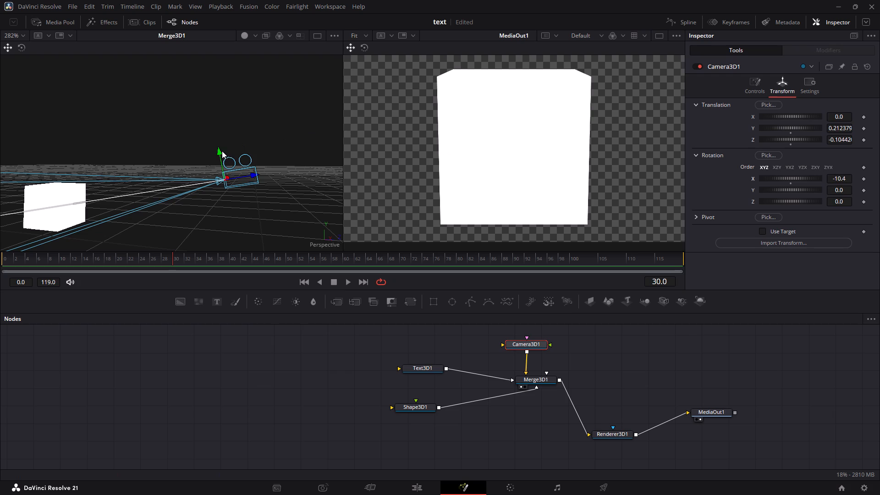
left_click_drag(218, 152, 214, 132)
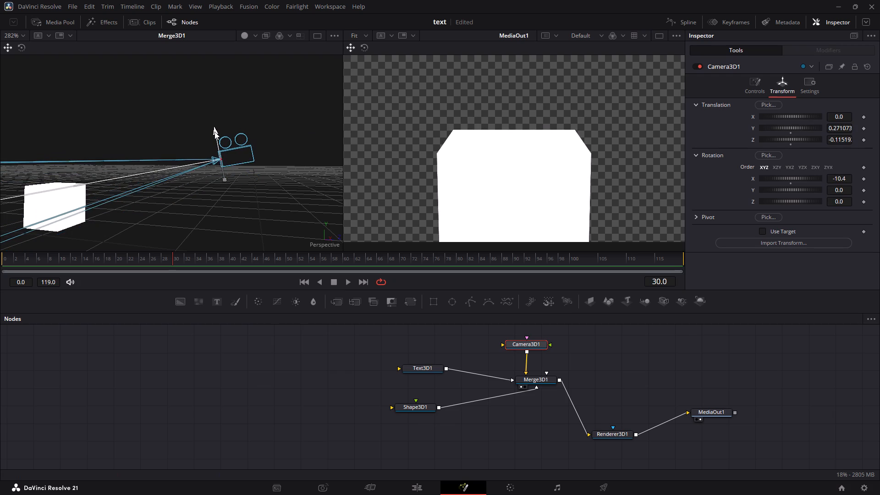
left_click_drag(214, 132, 223, 149)
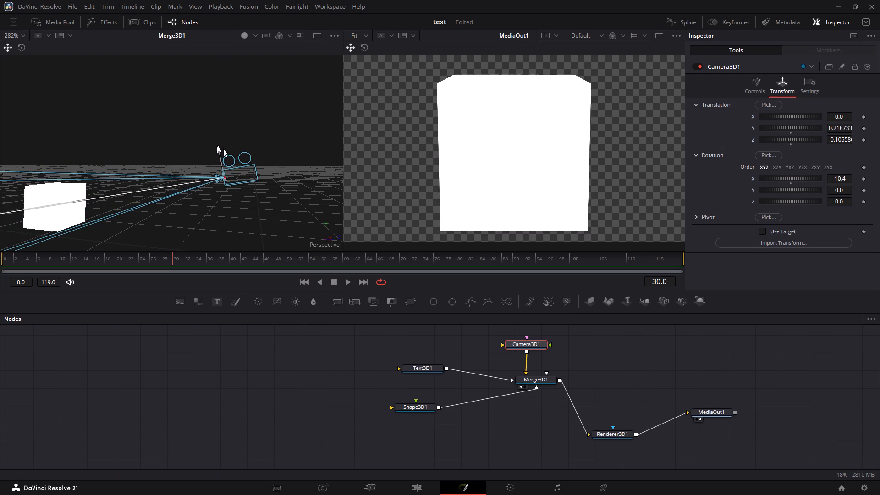
left_click_drag(223, 149, 223, 148)
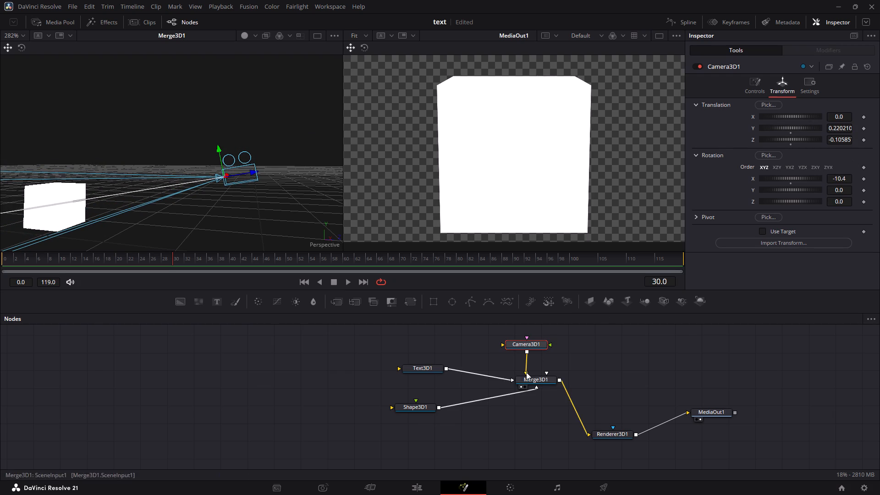
Enable Lighting and Shadows for Renderer3D1.
left_click(621, 432)
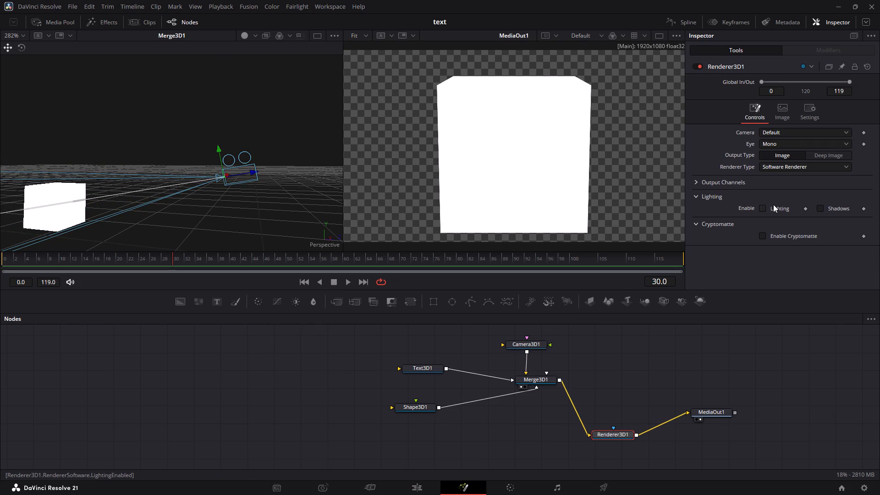
left_click(761, 210)
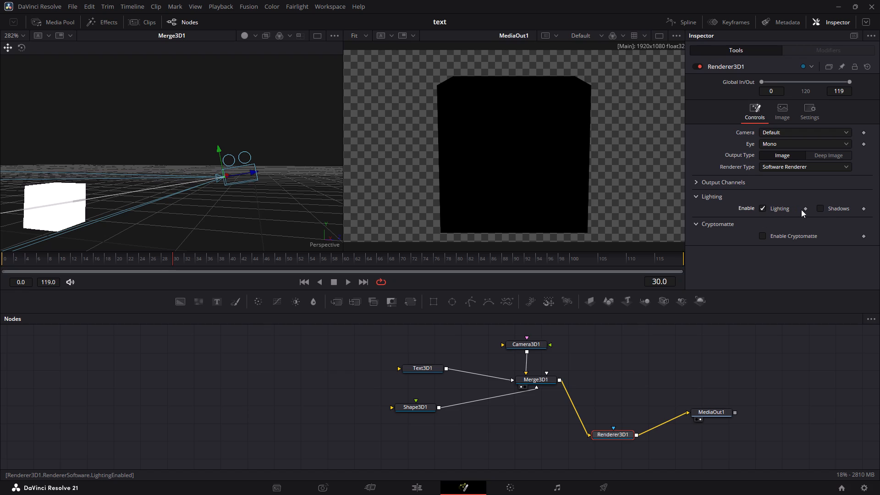
left_click(822, 208)
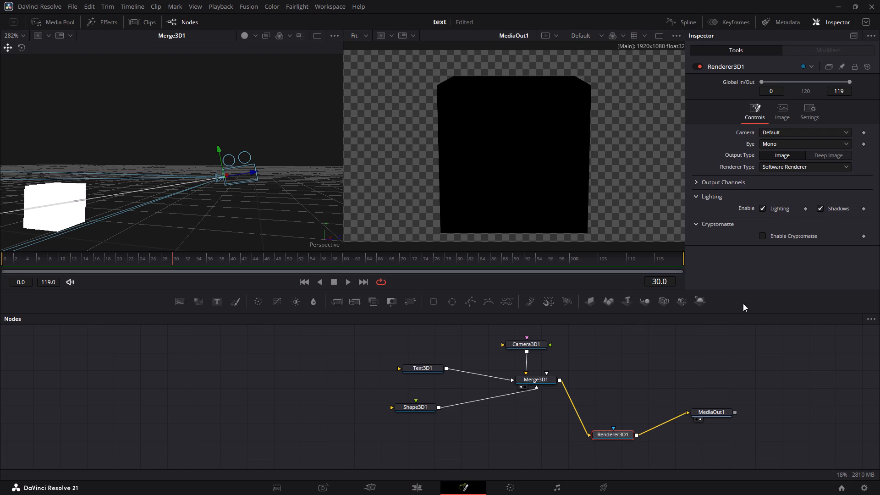
double_click(666, 357)
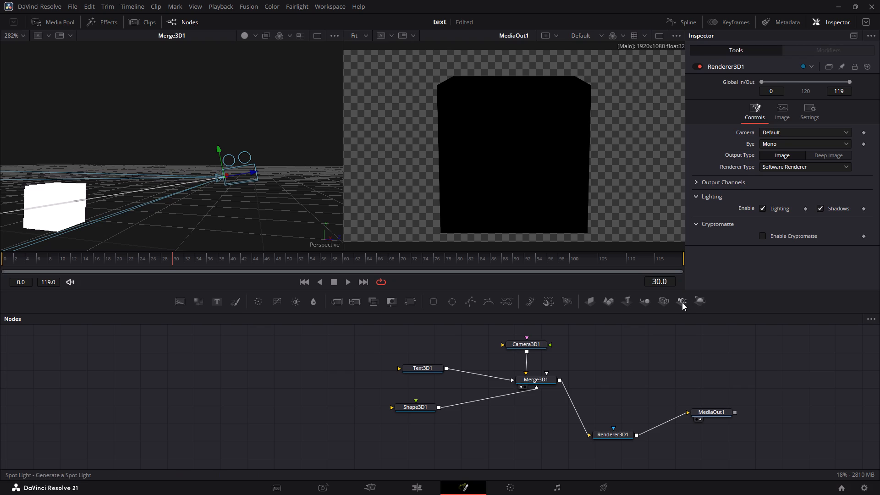
Add a Spot Light node above Text3D1 in the node graph and connect it to Merge3D1.
left_click_drag(682, 302, 453, 350)
left_click_drag(475, 349, 524, 378)
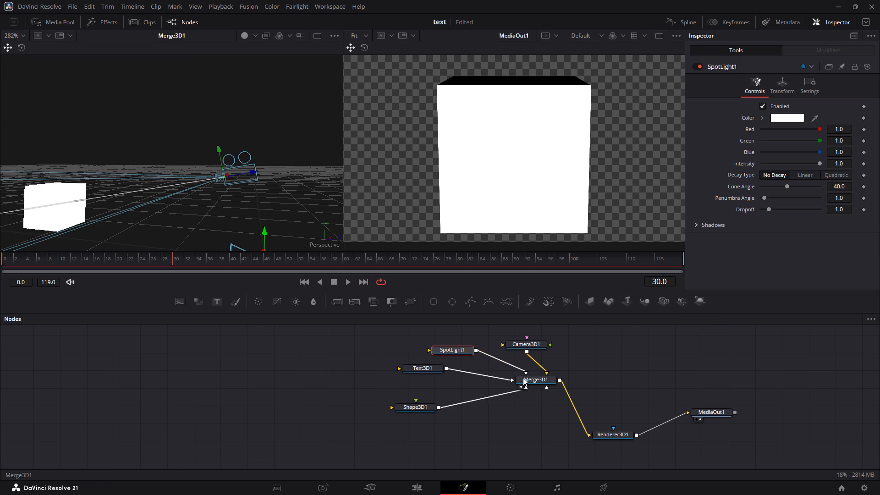
left_click_drag(455, 350, 449, 350)
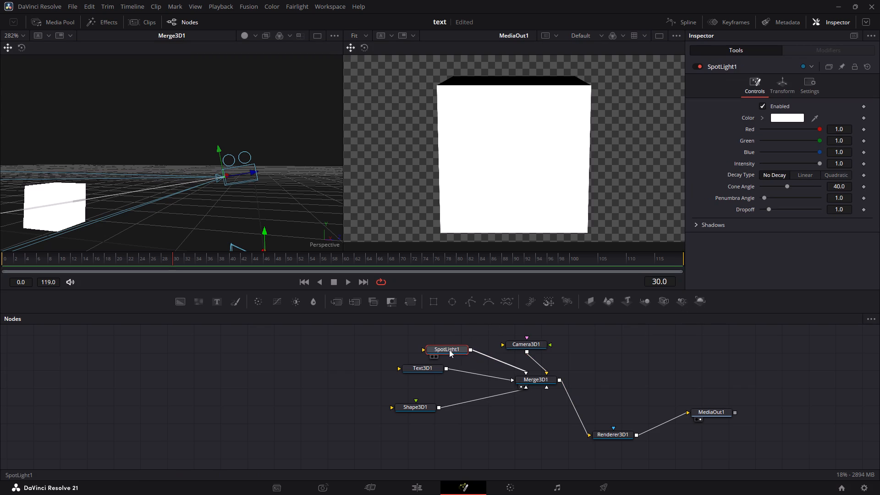
left_click_drag(449, 350, 446, 350)
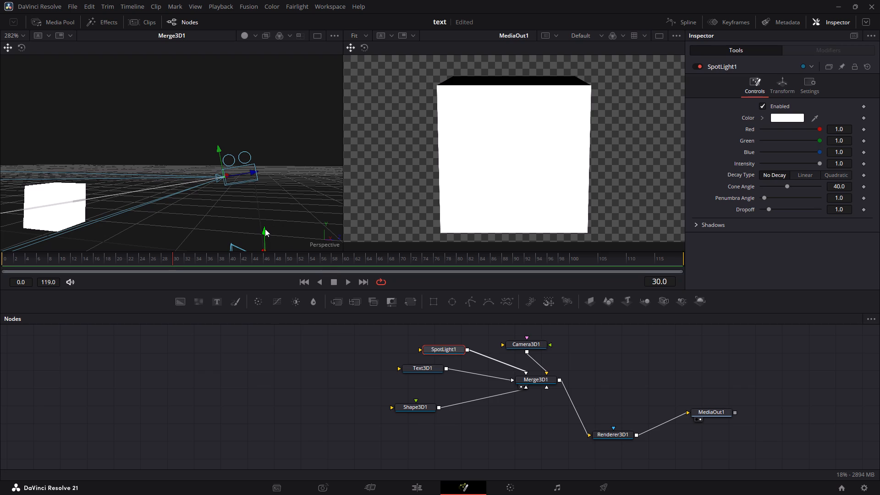
Raise the spotlight vertically in the 3D scene, trying several heights, until it sits well above the camera.
left_click_drag(264, 229, 279, 71)
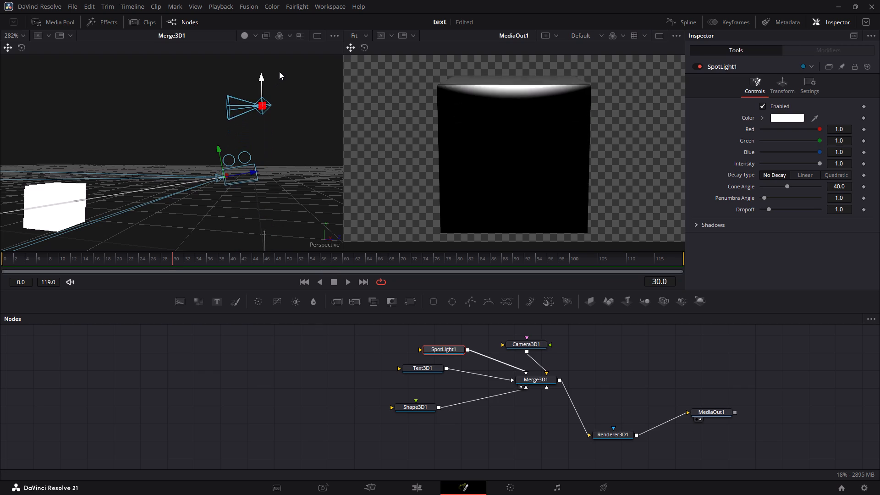
left_click_drag(279, 71, 330, 104)
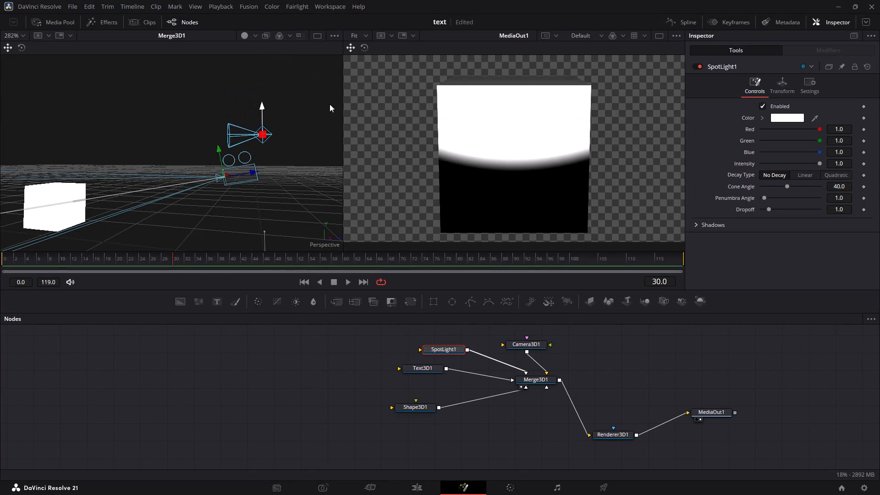
left_click_drag(330, 104, 310, 269)
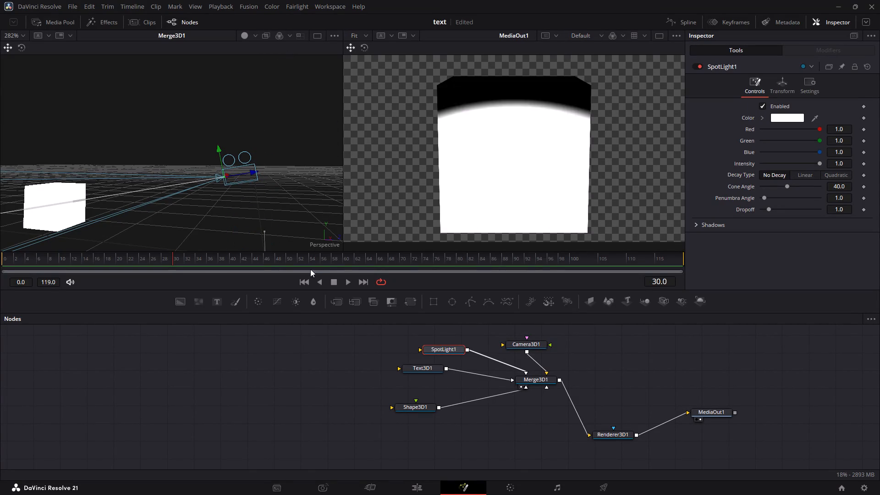
left_click_drag(310, 269, 329, 171)
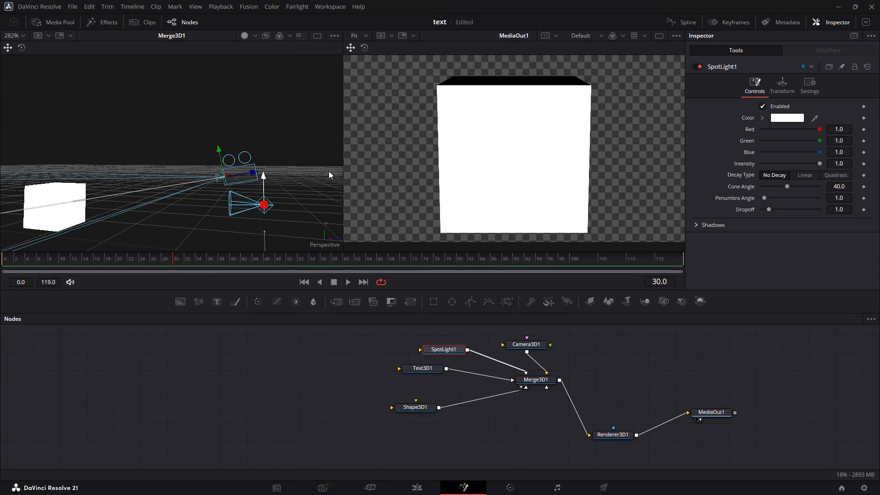
left_click_drag(329, 171, 332, 124)
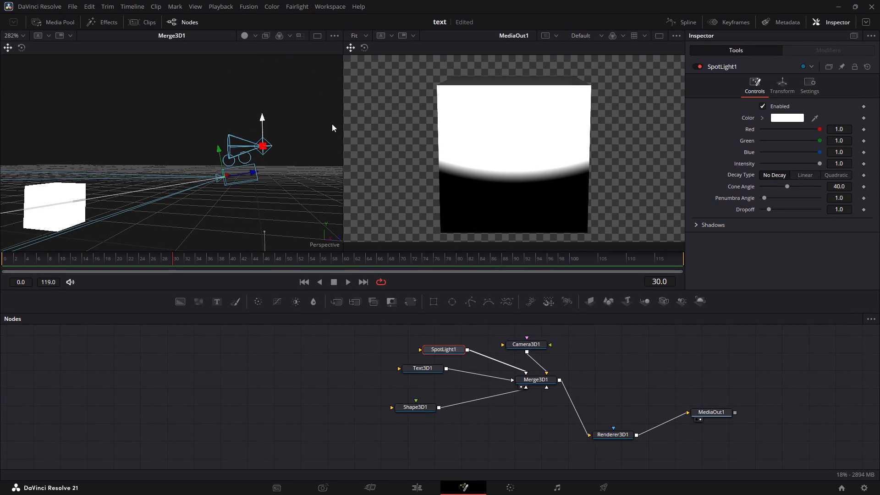
left_click_drag(332, 124, 330, 79)
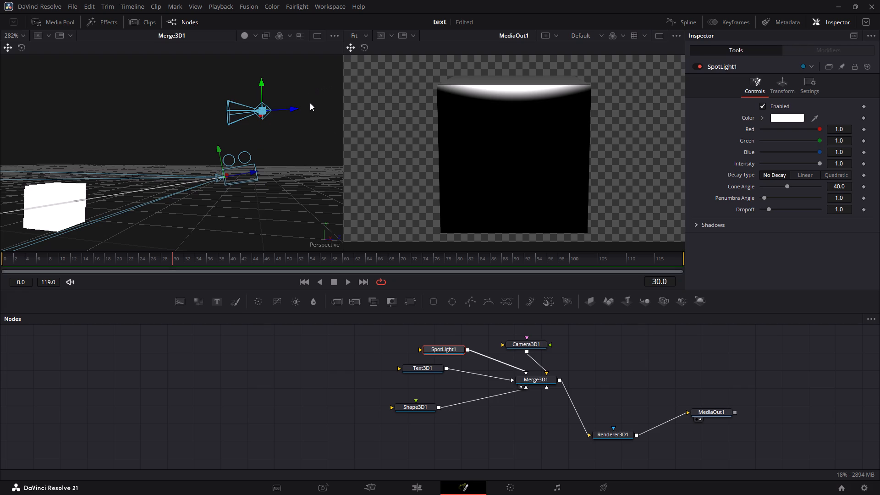
Find and add a Directional Light (3DL) node to the composition.
left_click(329, 363)
key("space")
type("directi")
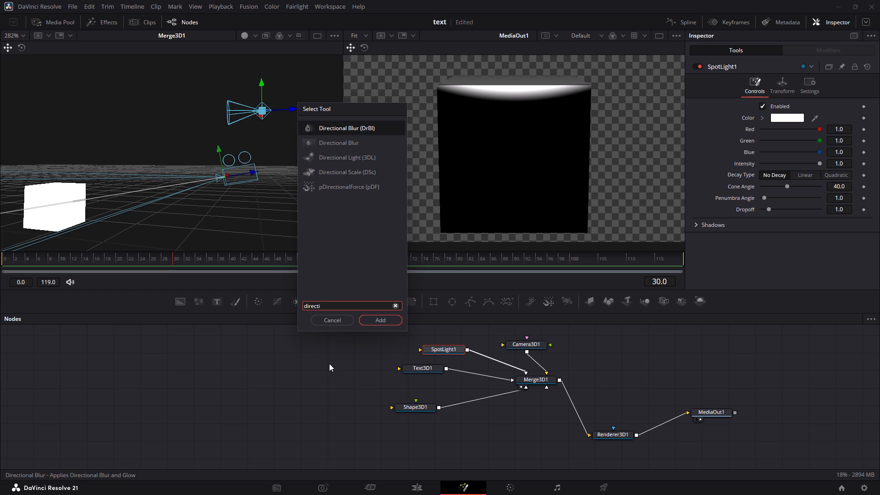
key("Down")
key("Down")
key("Down")
key("Down")
key("Up")
key("Up")
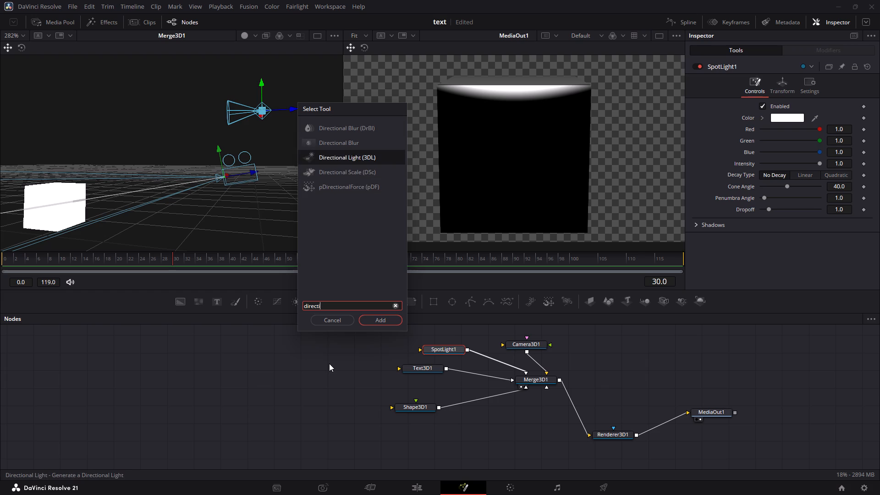
key("Return")
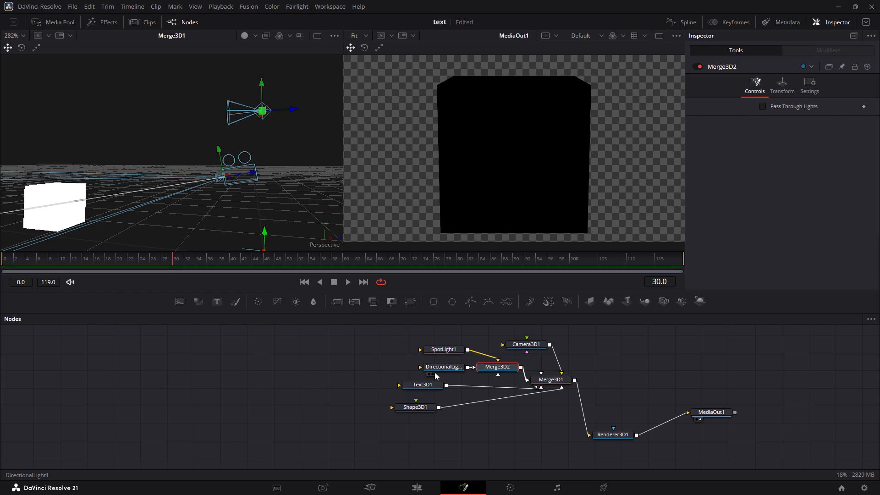
Separate the directional light node from the spotlight's chain and delete the extra merge node in front of Merge3D1.
left_click_drag(443, 366, 387, 366)
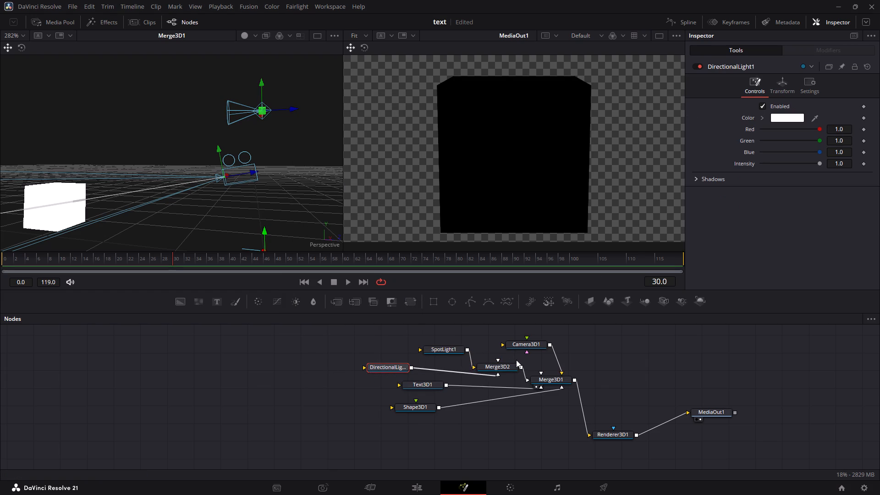
left_click_drag(510, 368, 510, 362)
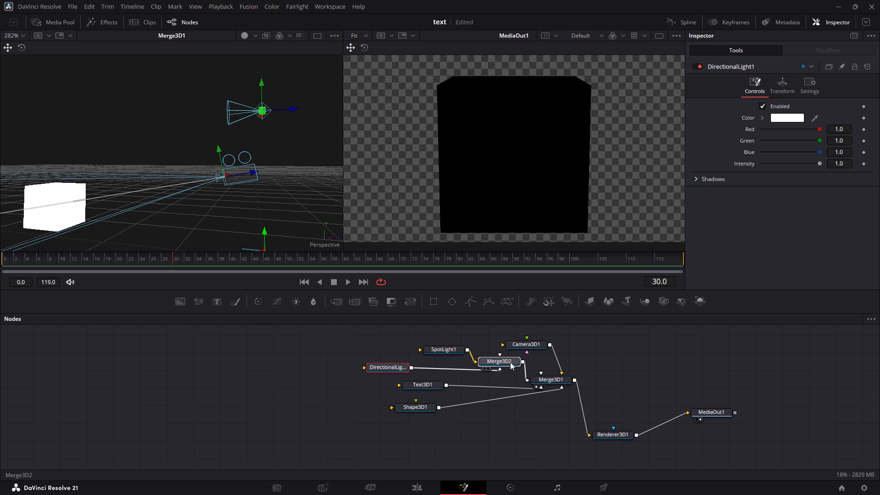
left_click_drag(510, 362, 503, 363)
left_click(386, 365)
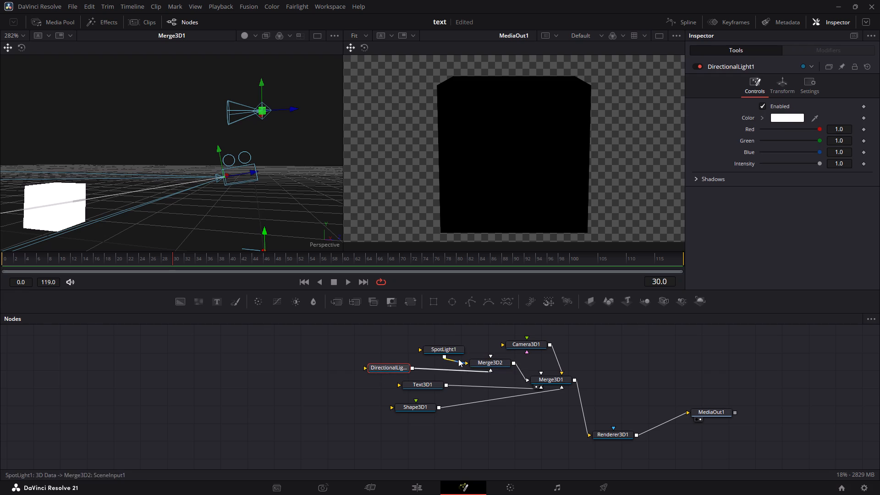
left_click(444, 350)
left_click(483, 360)
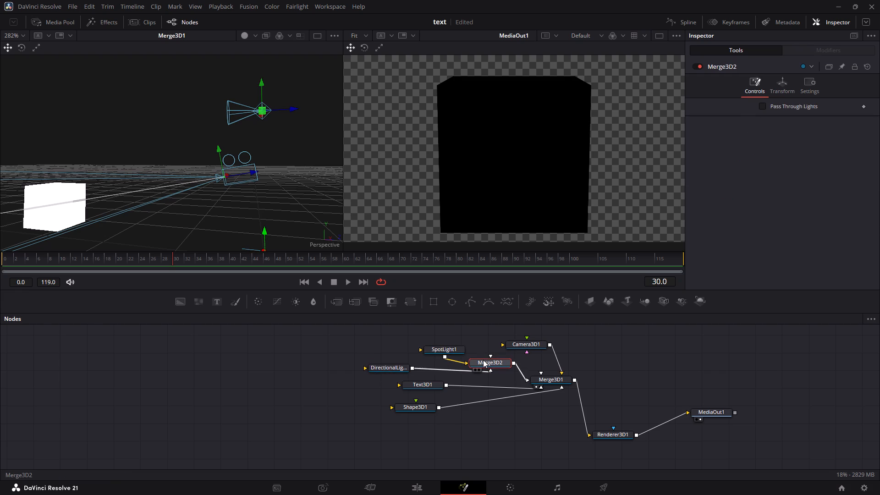
key("BackSpace")
Connect the directional light to Merge3D1 and place its node between SpotLight1 and Text3D1.
left_click_drag(412, 369, 412, 368)
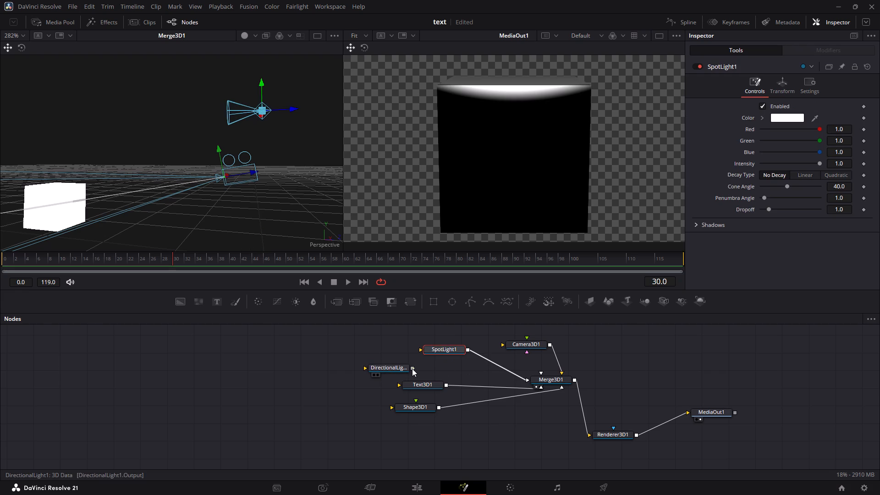
left_click_drag(412, 368, 541, 379)
left_click_drag(388, 365, 403, 369)
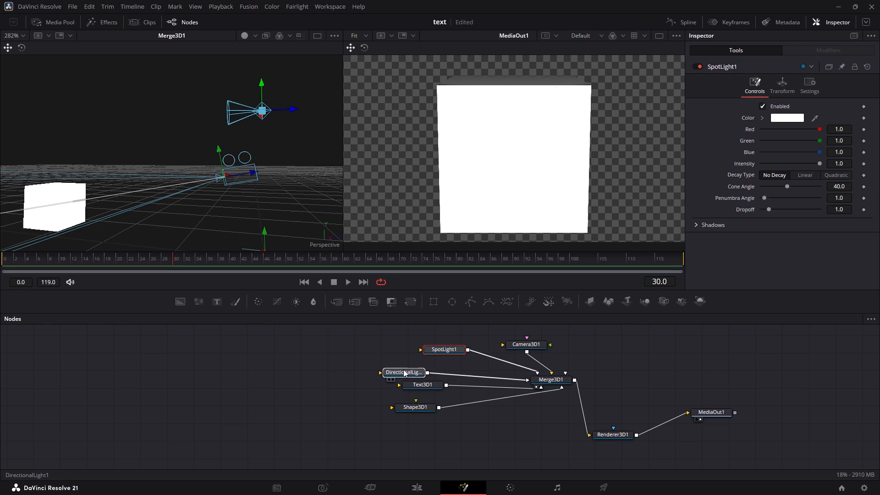
left_click_drag(403, 369, 401, 366)
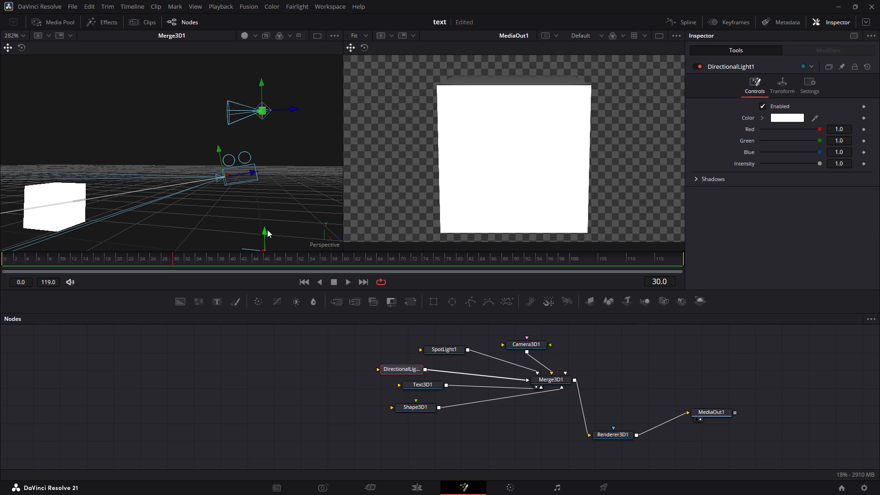
Raise the directional light vertically to between the camera and the spotlight.
left_click_drag(264, 231, 291, 133)
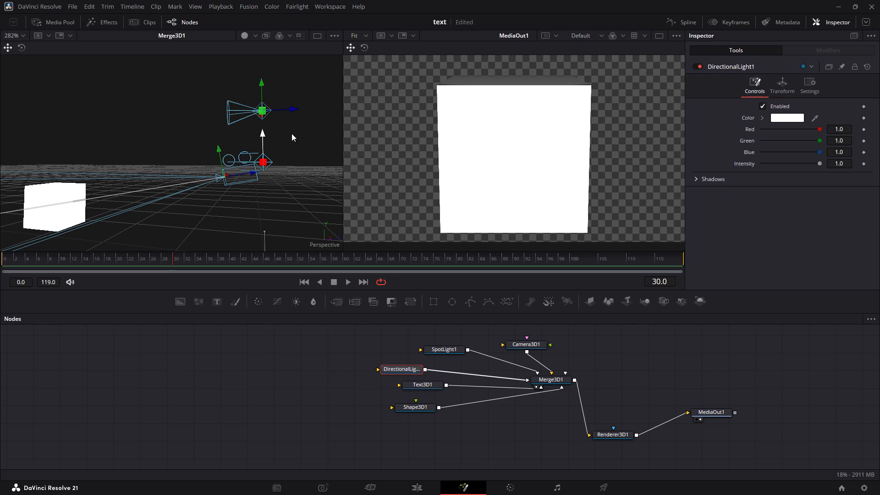
left_click_drag(291, 133, 293, 112)
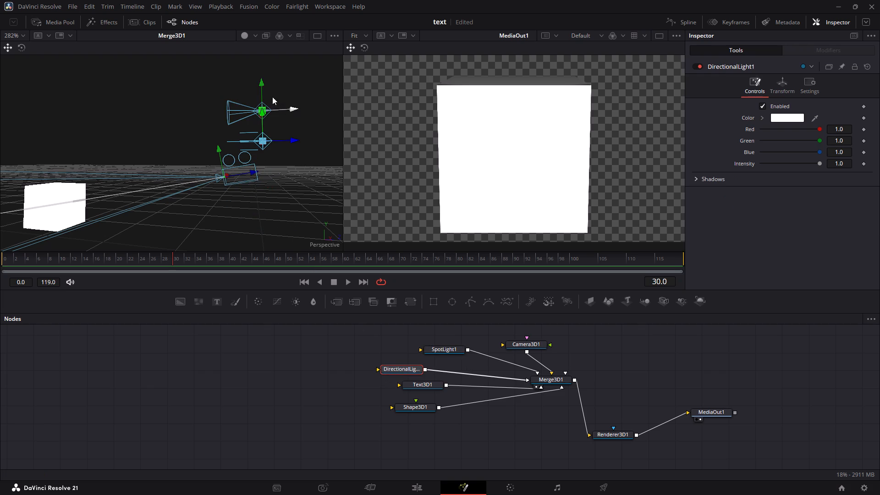
Try the spotlight at lower heights and leave it just above the directional light.
left_click_drag(262, 81, 280, 226)
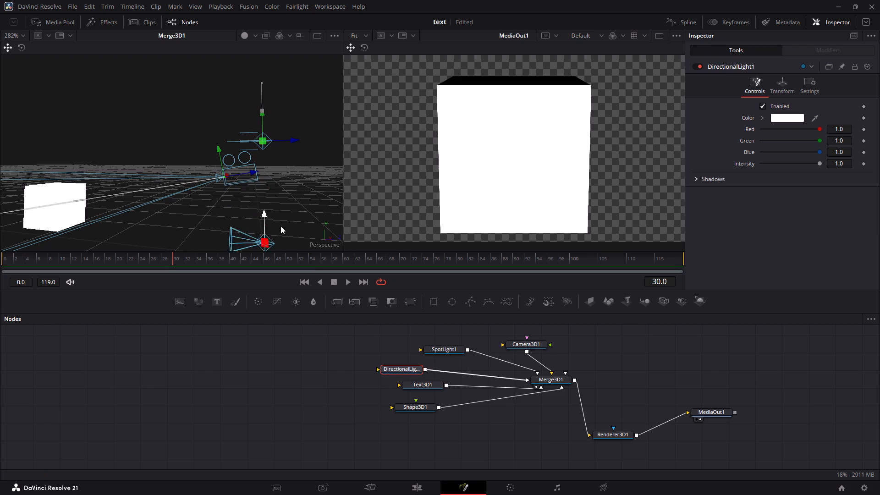
left_click_drag(280, 226, 271, 79)
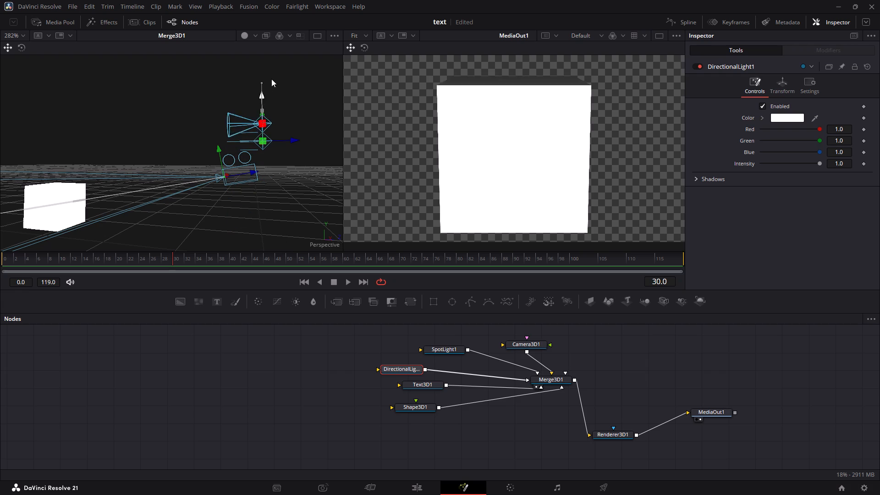
left_click_drag(271, 79, 281, 90)
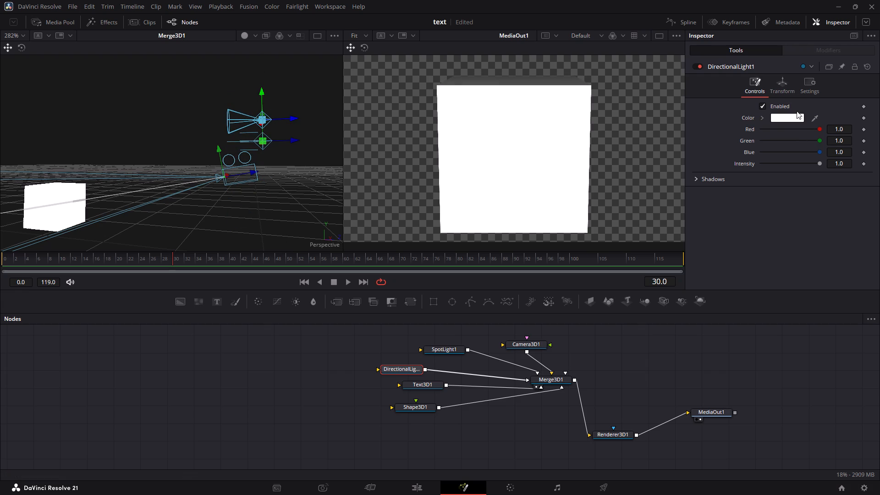
Set the directional light's color to pink, with red 1.0, green about 0.47 and blue about 0.84.
left_click(796, 120)
left_click(498, 228)
left_click_drag(497, 226, 459, 196)
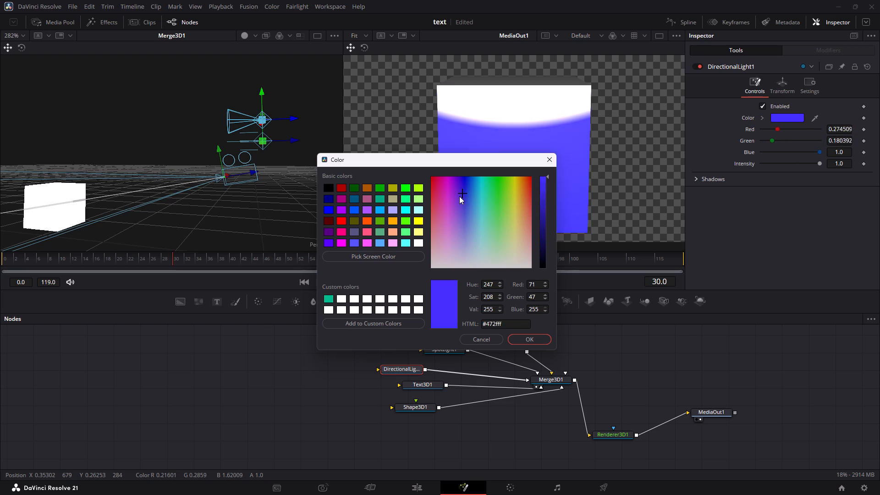
left_click_drag(459, 196, 442, 221)
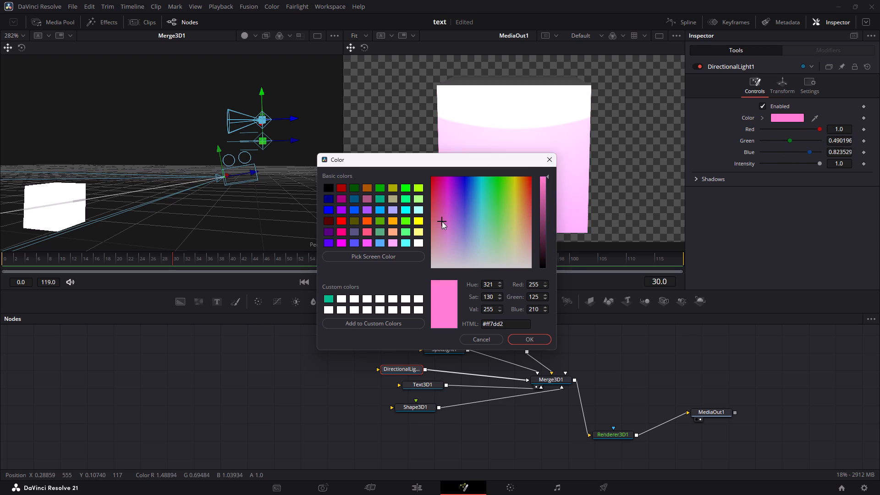
left_click_drag(442, 221, 442, 220)
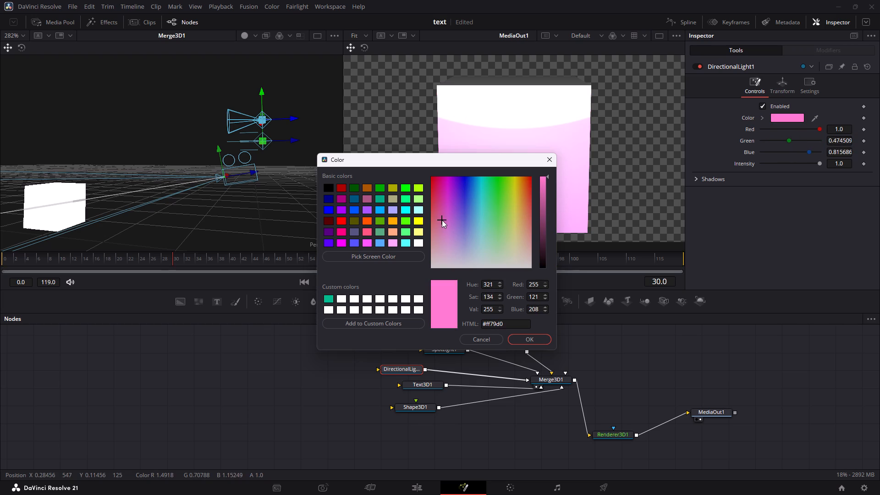
left_click_drag(442, 220, 443, 220)
left_click(540, 343)
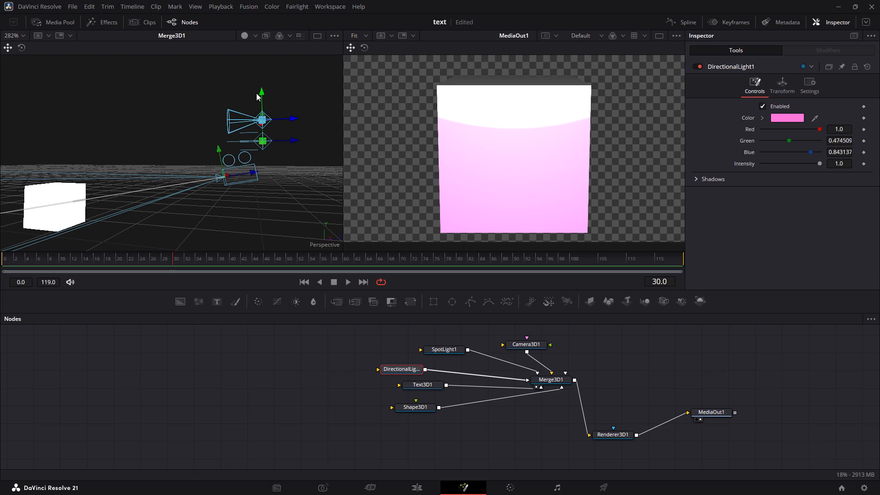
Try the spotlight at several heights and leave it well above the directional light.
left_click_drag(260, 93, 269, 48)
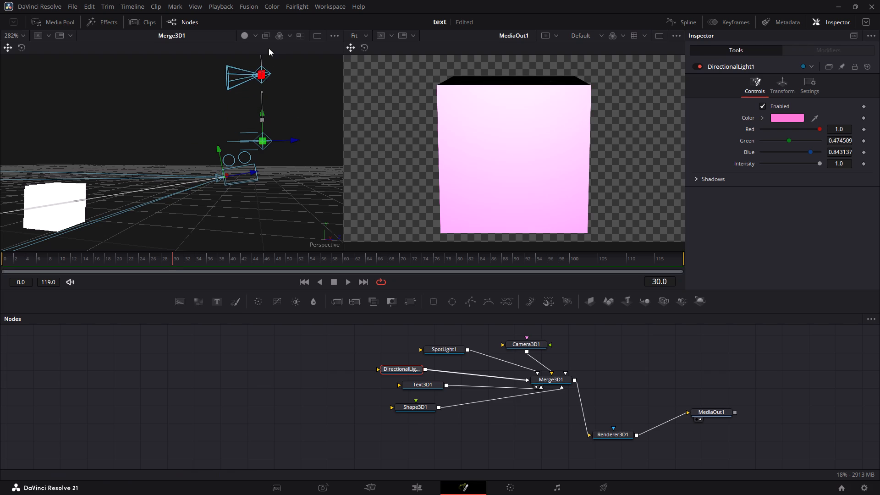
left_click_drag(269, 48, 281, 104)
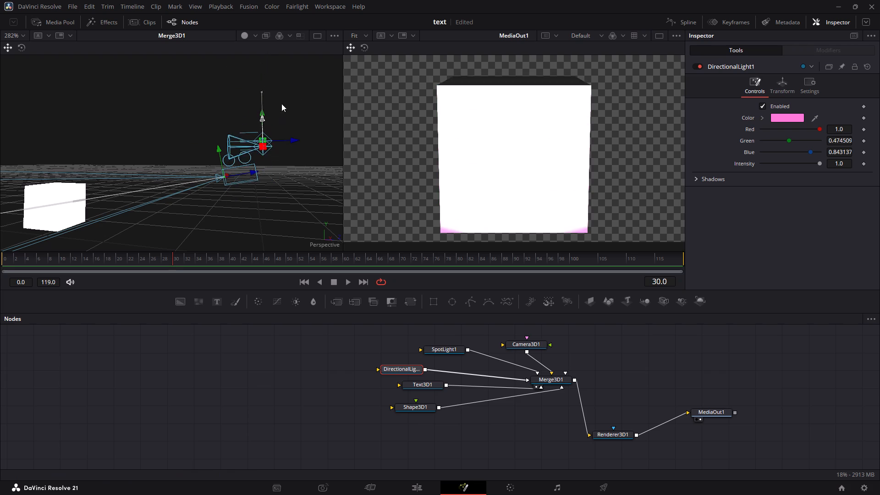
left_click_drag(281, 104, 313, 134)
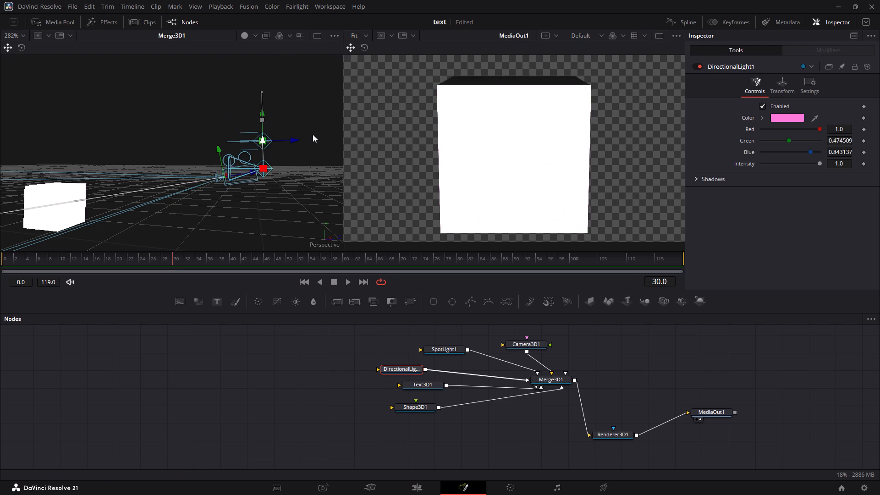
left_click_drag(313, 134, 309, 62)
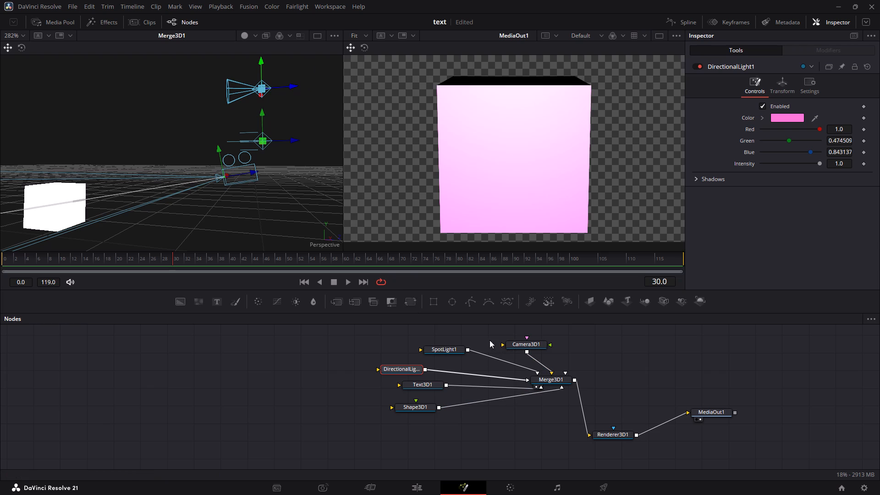
Move the Shape3D1 node well away from Text3D1 to free up space before Merge3D1.
left_click(434, 386)
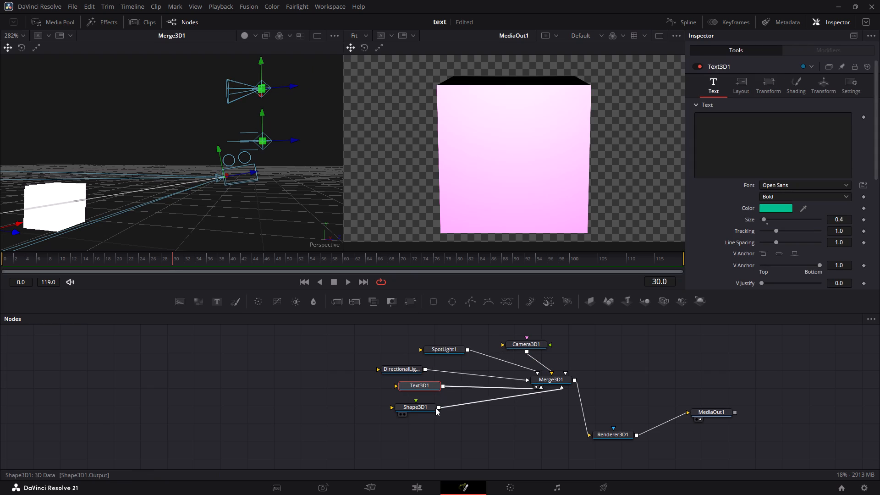
left_click_drag(423, 408, 286, 408)
left_click(309, 369)
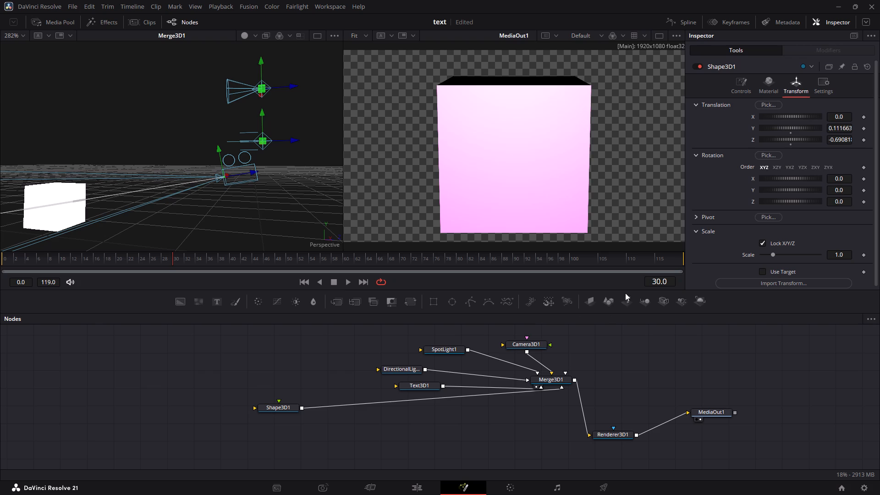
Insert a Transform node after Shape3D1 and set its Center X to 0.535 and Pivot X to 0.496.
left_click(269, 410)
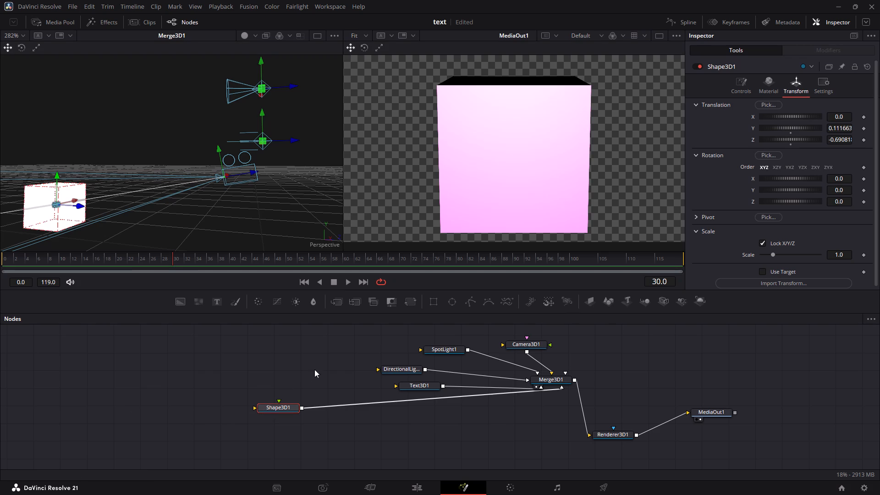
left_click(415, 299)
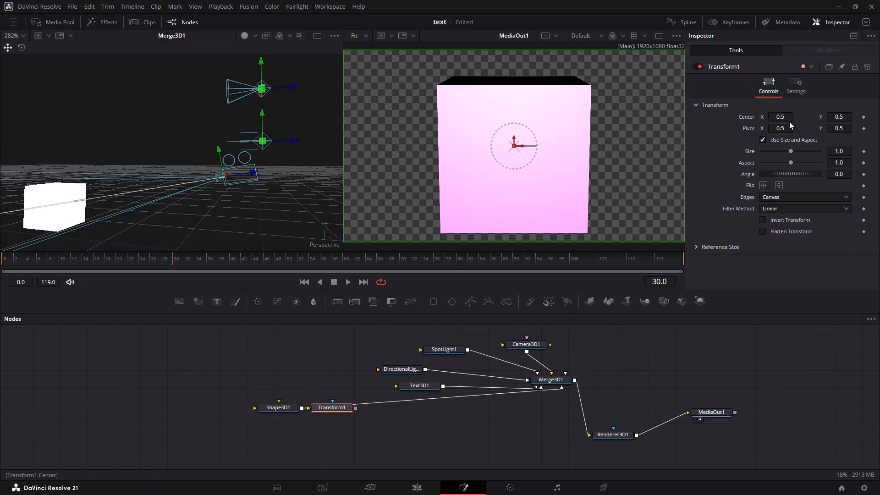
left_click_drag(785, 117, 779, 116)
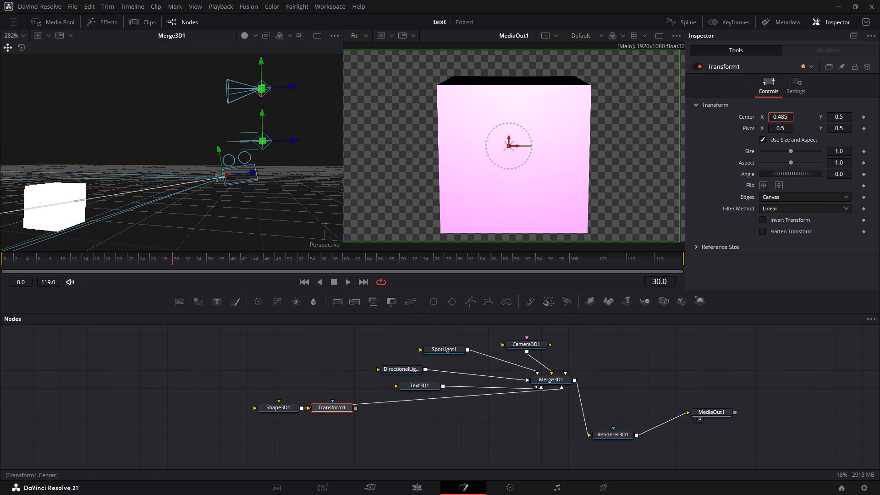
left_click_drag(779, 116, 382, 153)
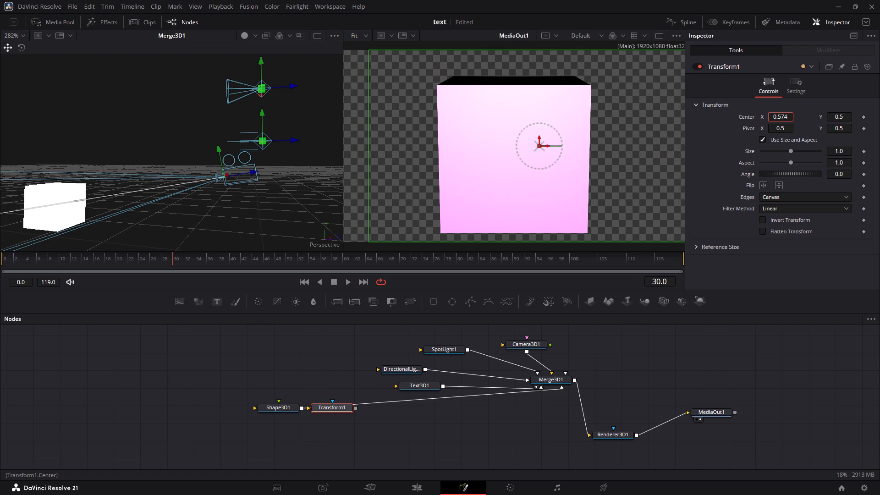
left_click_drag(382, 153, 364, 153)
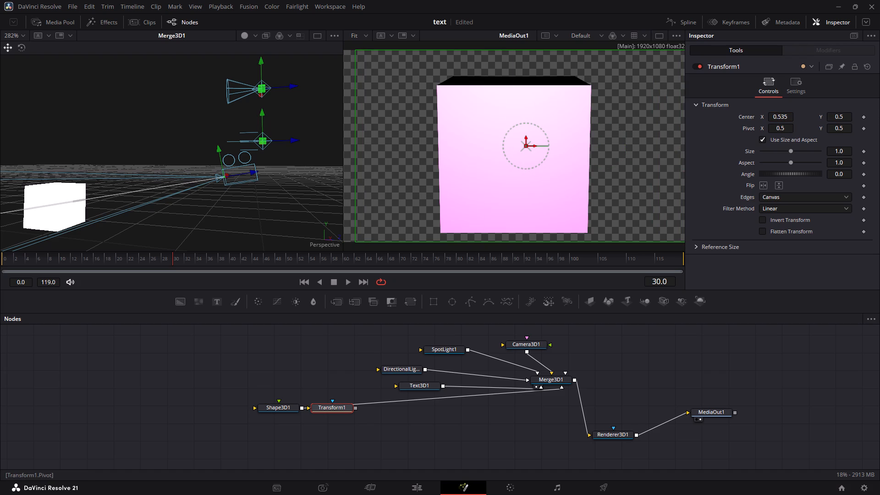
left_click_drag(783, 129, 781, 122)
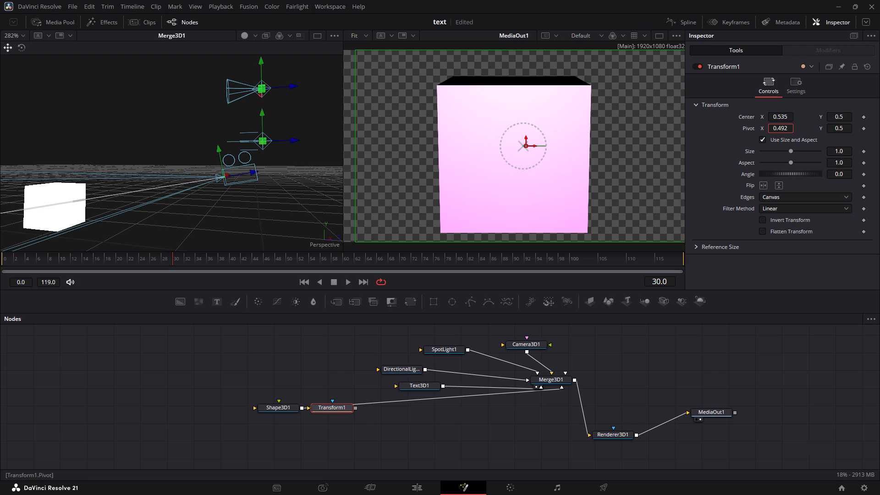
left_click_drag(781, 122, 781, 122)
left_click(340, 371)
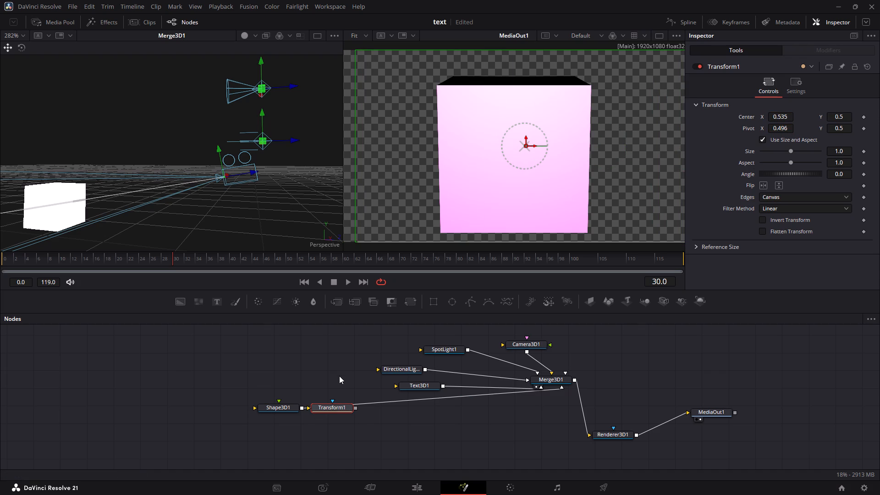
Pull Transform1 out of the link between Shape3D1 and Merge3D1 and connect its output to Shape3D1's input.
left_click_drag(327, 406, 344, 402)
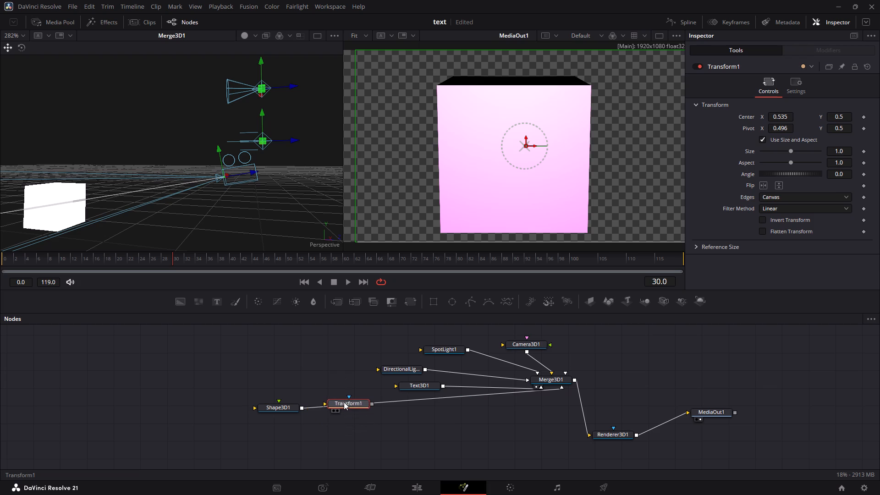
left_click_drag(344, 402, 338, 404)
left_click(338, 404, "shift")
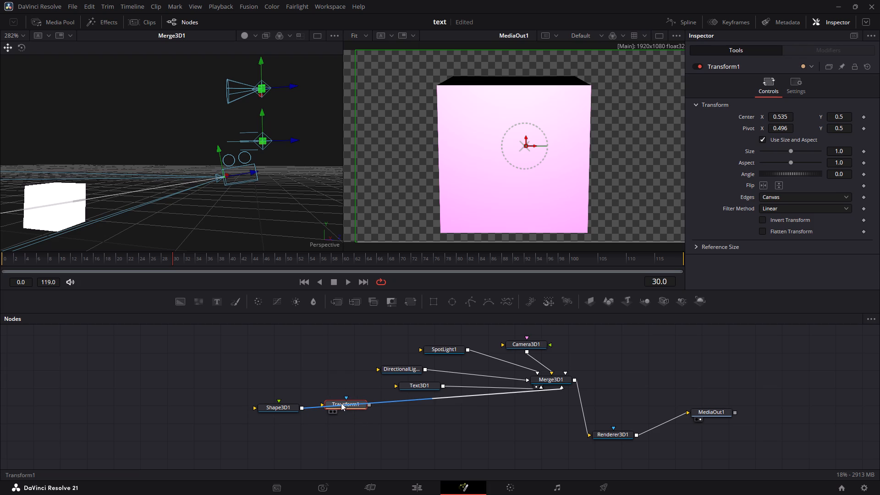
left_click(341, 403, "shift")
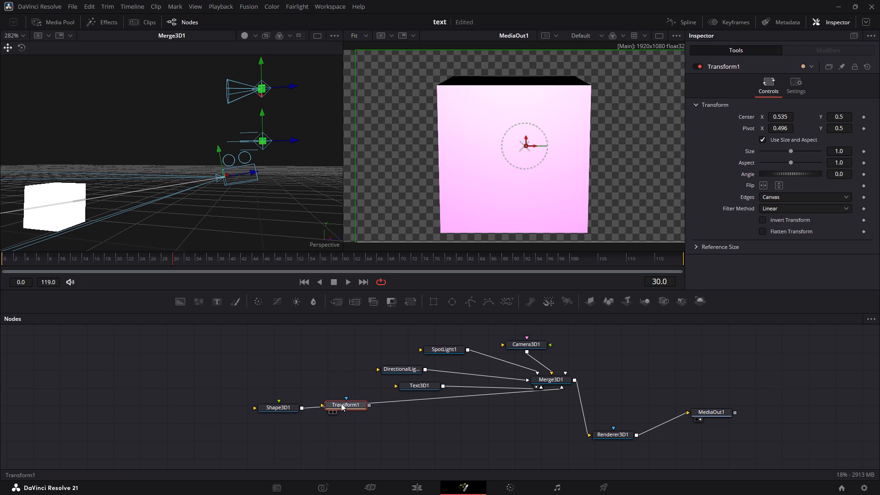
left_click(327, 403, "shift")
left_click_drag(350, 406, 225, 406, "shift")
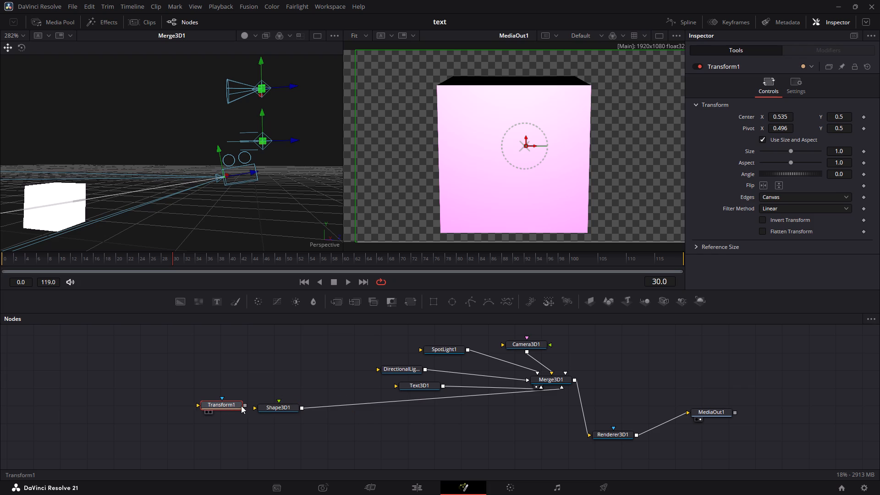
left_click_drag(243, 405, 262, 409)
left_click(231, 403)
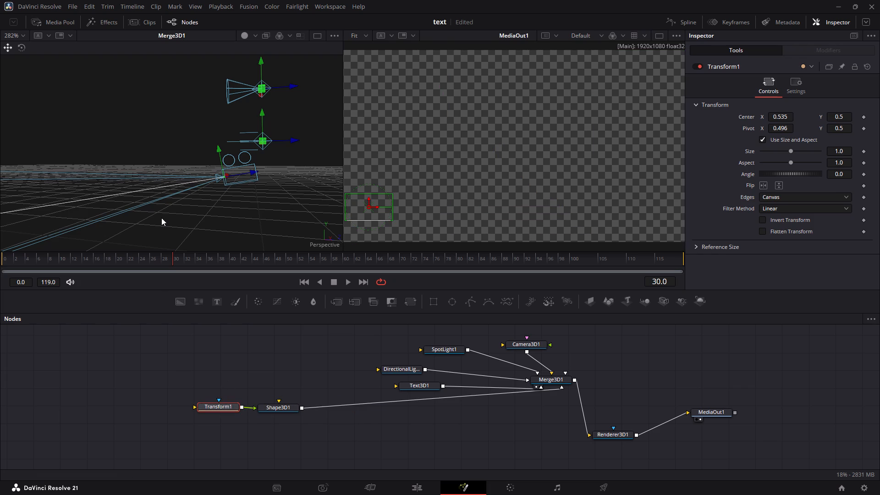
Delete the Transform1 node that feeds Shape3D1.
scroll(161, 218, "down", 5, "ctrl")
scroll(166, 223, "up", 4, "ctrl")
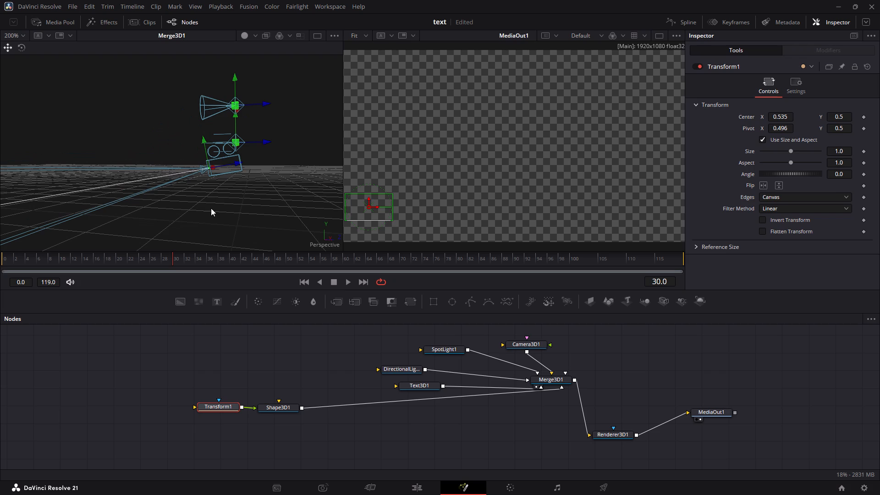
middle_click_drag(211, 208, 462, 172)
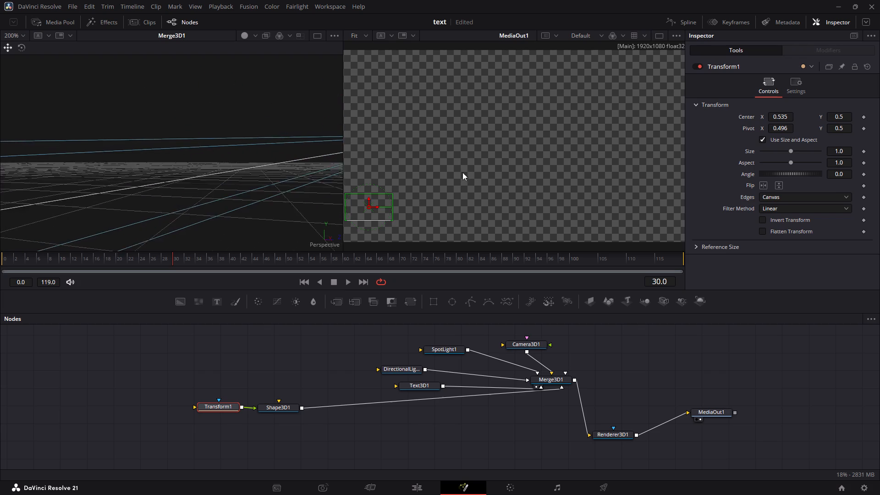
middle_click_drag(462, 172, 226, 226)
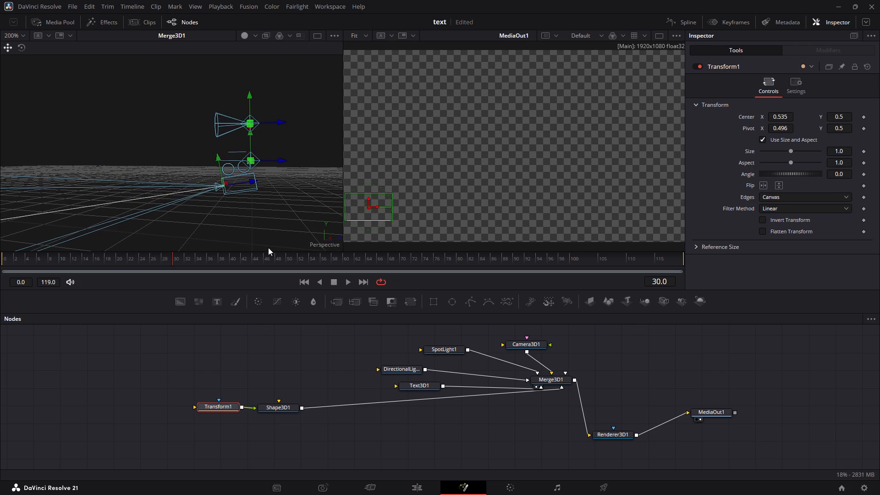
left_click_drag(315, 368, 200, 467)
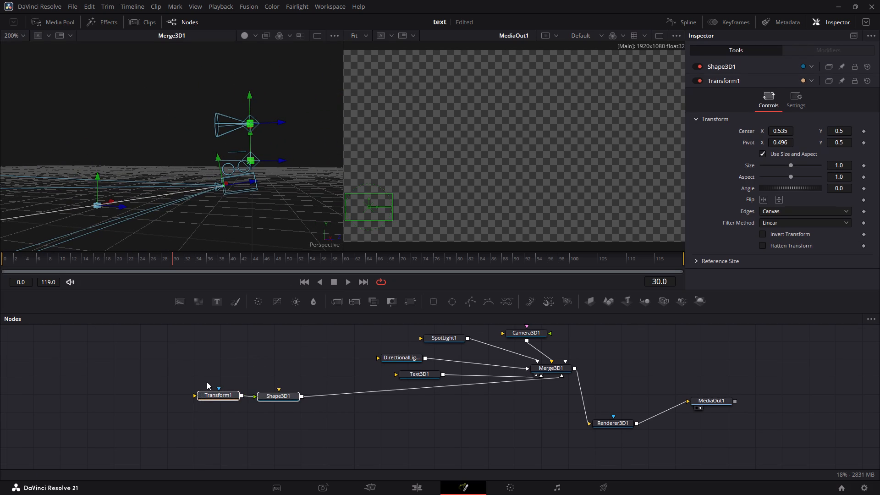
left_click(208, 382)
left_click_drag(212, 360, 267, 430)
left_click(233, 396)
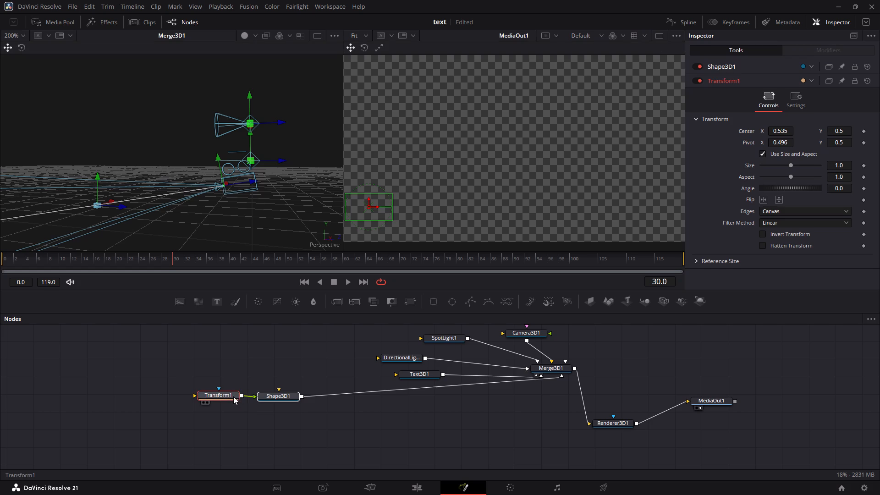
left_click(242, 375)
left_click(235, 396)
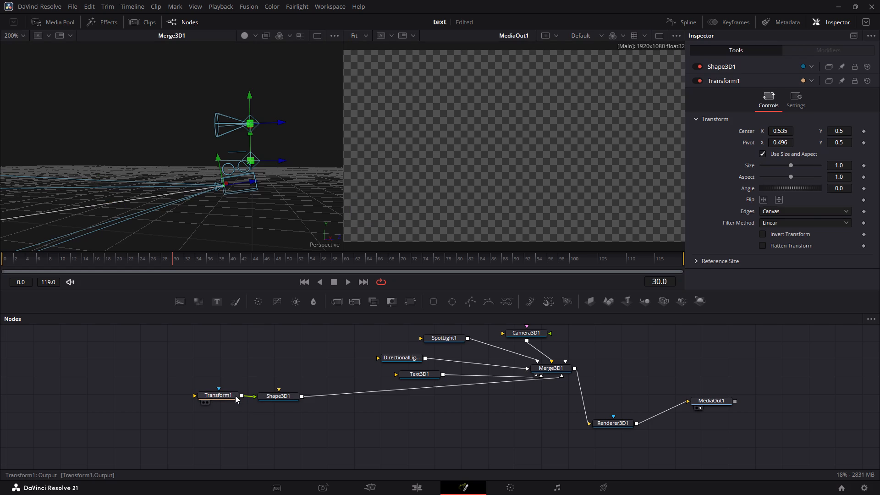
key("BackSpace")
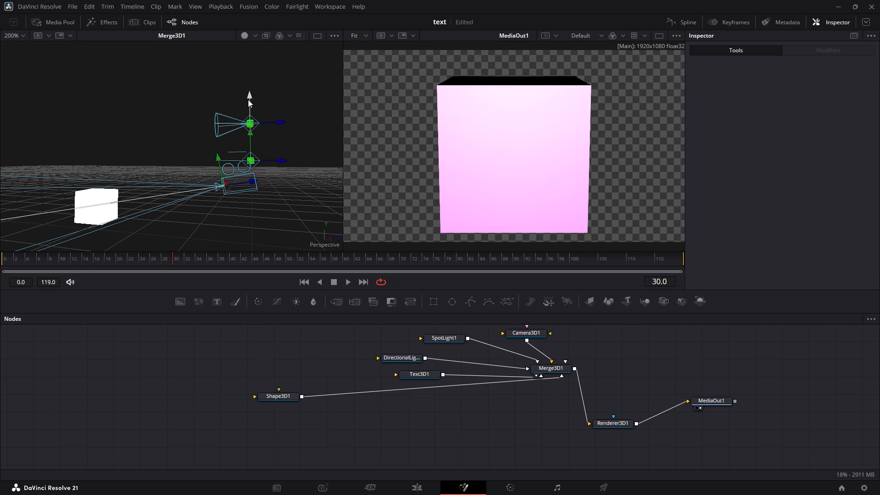
Try the spotlight lower and higher along its vertical axis and leave it just above the directional light.
left_click_drag(248, 96, 249, 148)
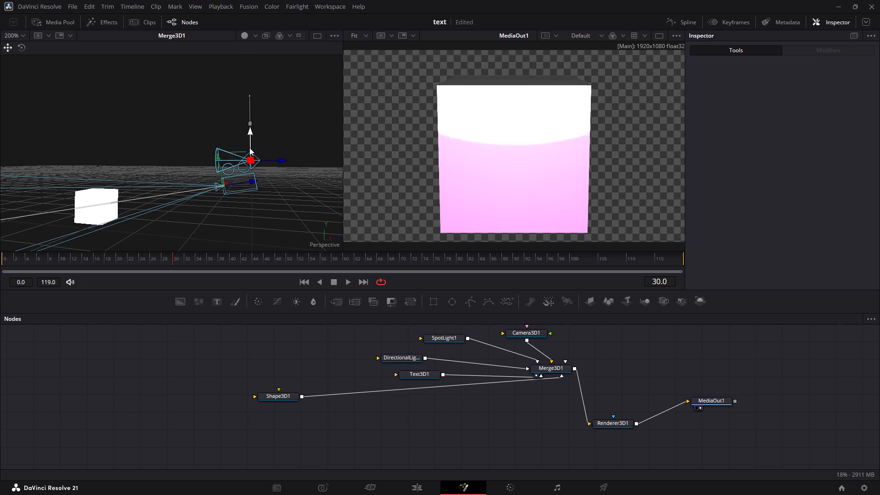
left_click_drag(249, 148, 262, 87)
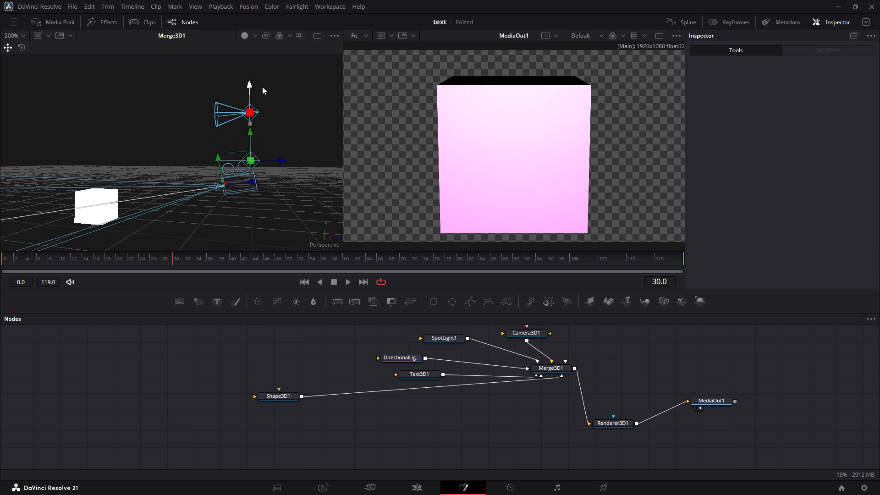
left_click_drag(262, 87, 262, 116)
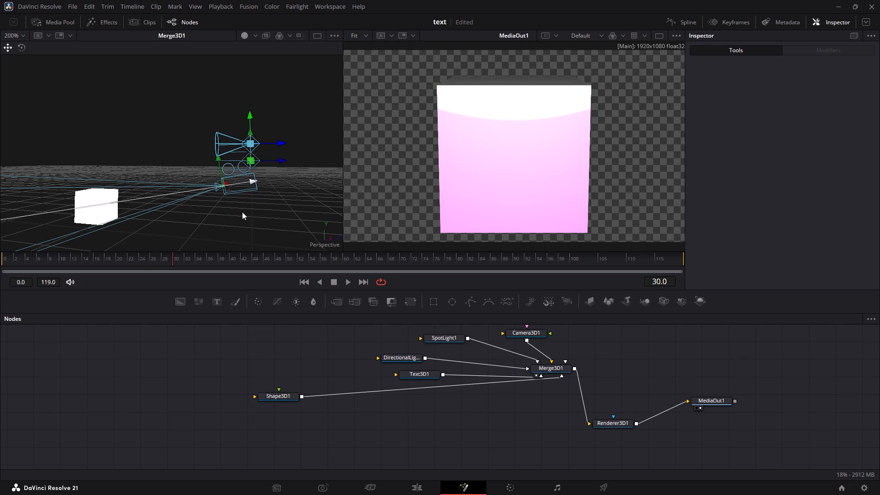
left_click(242, 212)
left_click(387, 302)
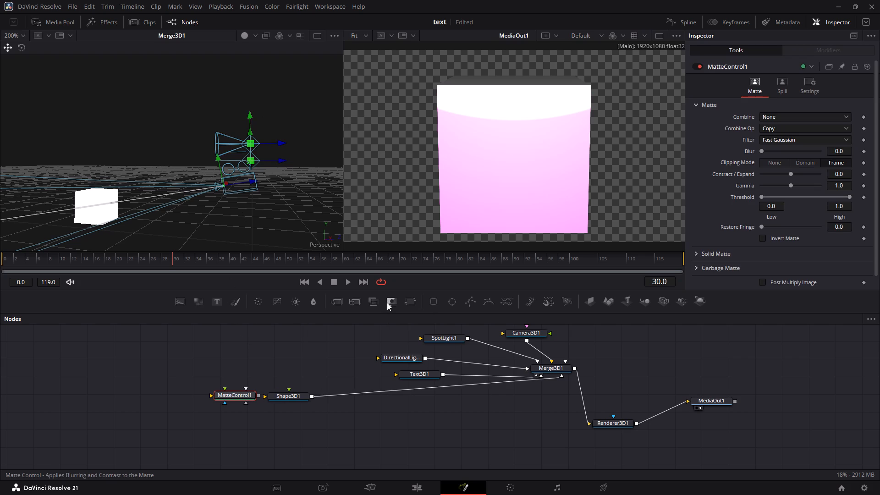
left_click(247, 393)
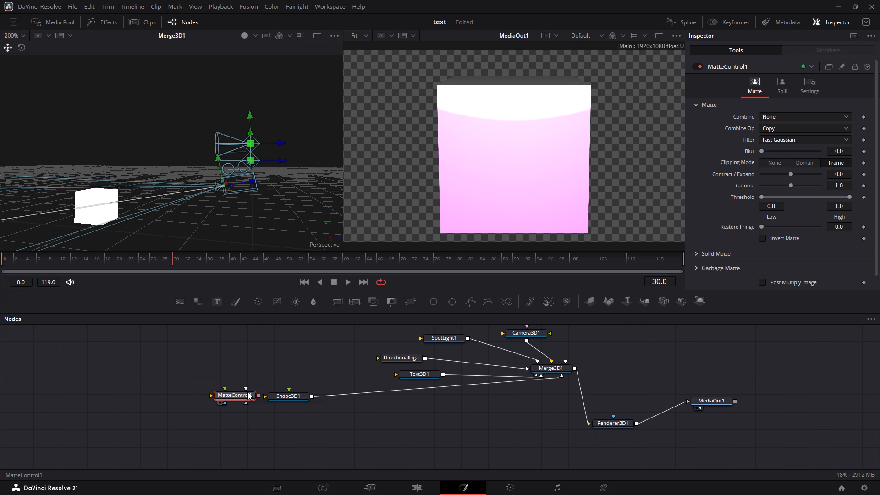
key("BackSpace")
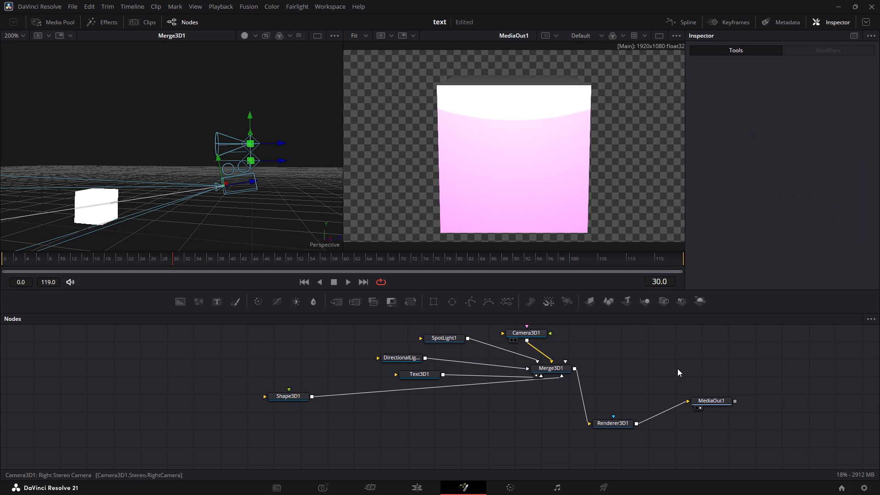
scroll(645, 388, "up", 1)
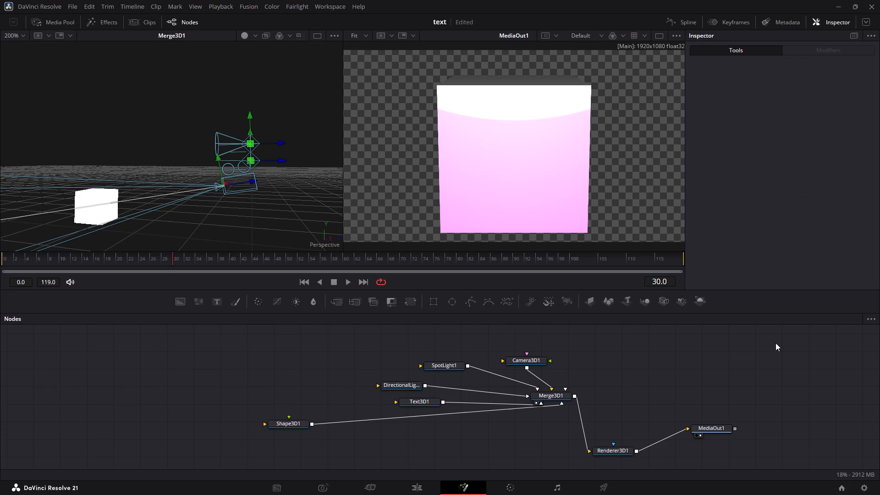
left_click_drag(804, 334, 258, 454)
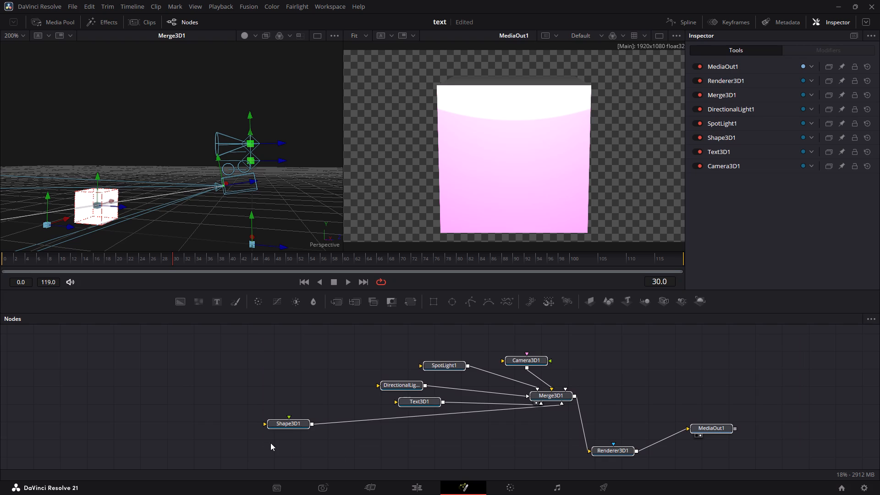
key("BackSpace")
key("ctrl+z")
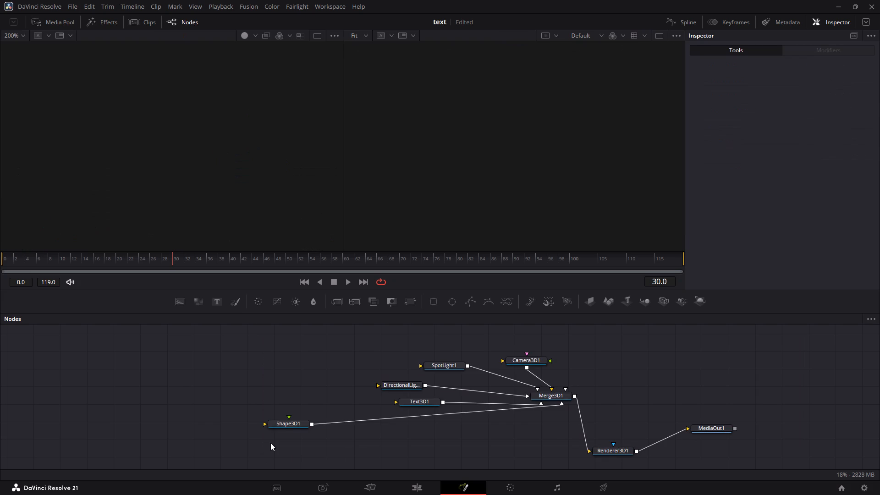
Load MediaOut1 back into the output viewer and Merge3D1 into the 3D perspective viewer.
left_click(655, 420)
left_click_drag(711, 426, 676, 388)
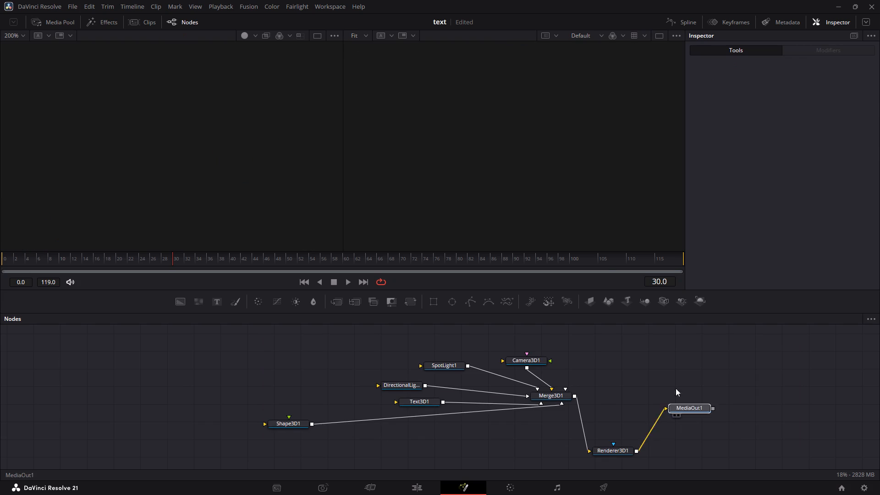
left_click_drag(676, 388, 595, 253)
left_click_drag(725, 429, 713, 407)
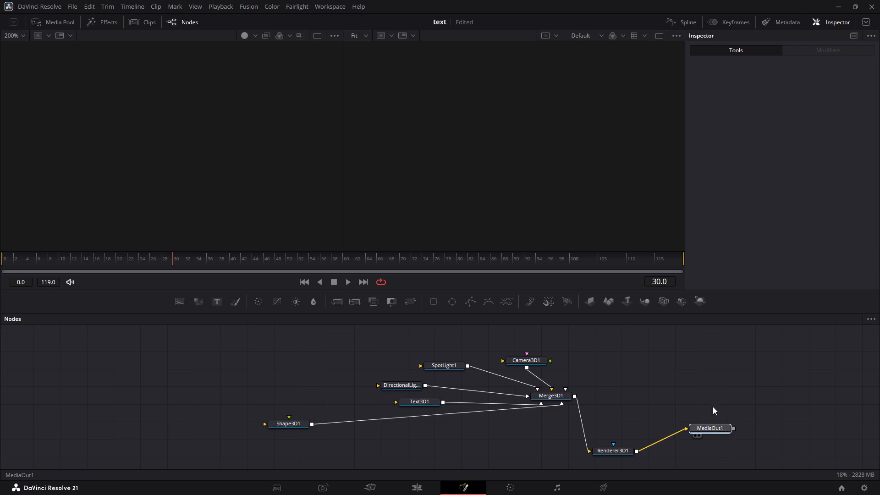
left_click_drag(713, 407, 573, 132)
left_click_drag(520, 357, 284, 115)
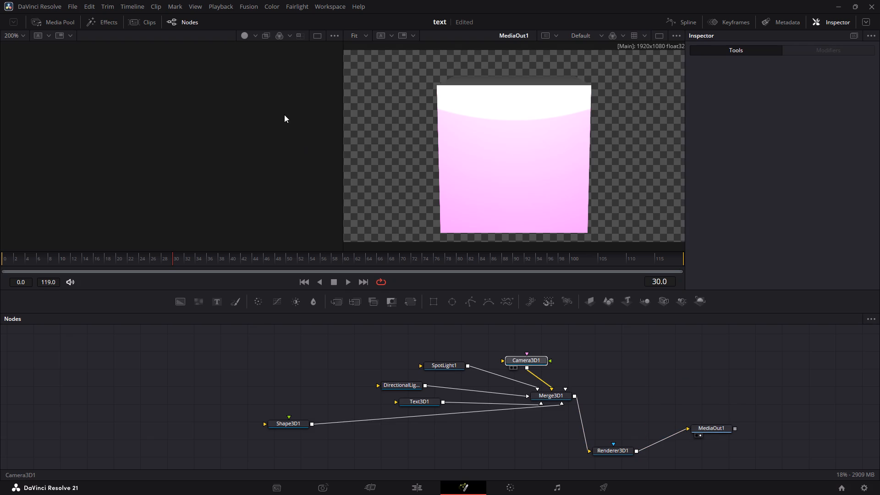
left_click_drag(284, 115, 284, 115)
left_click_drag(553, 393, 232, 104)
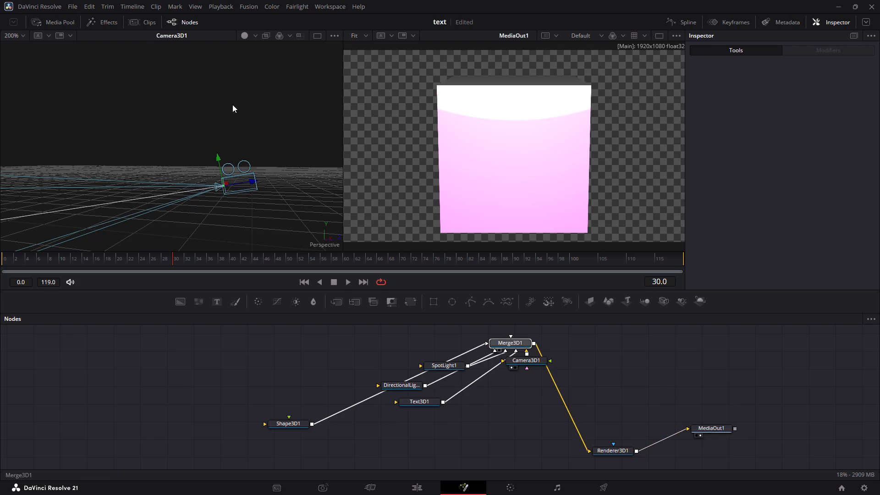
left_click_drag(232, 104, 233, 104)
View Shape3D1, Text3D1 and DirectionalLight1 individually in the perspective viewer and return it to Merge3D1.
scroll(178, 175, "down", 1)
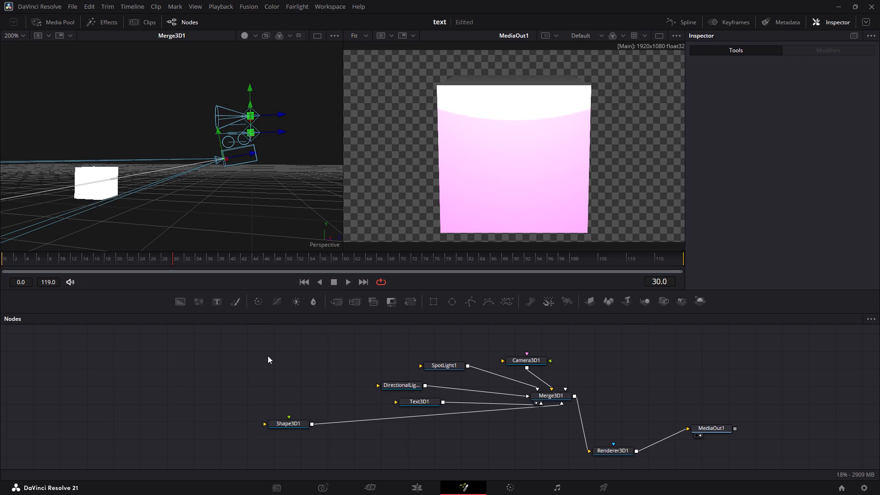
left_click_drag(288, 421, 232, 182)
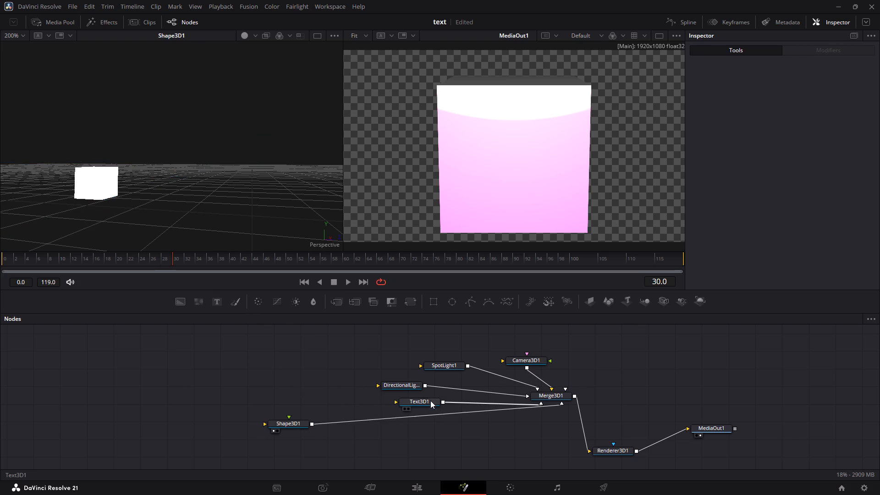
left_click_drag(430, 401, 297, 214)
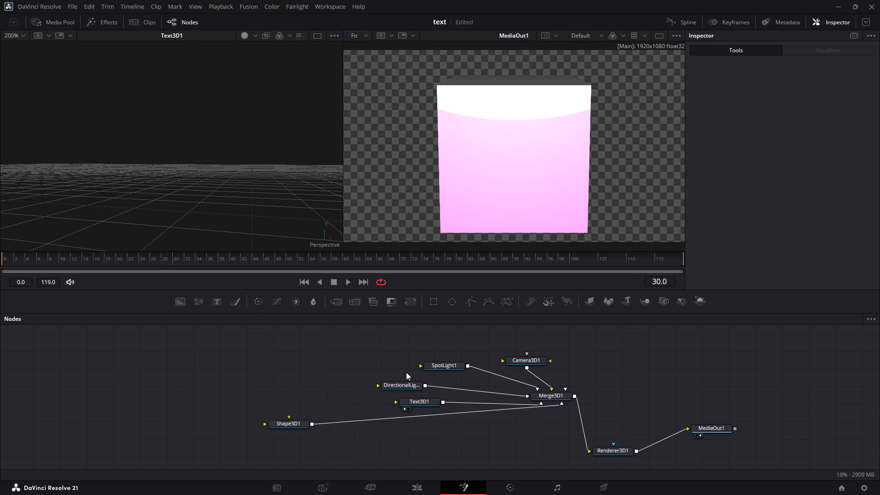
left_click_drag(404, 382, 289, 188)
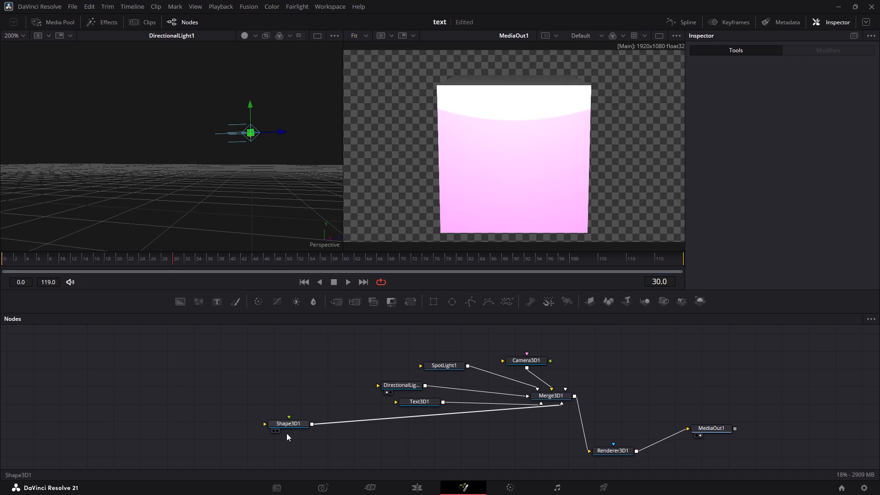
left_click_drag(288, 421, 211, 148)
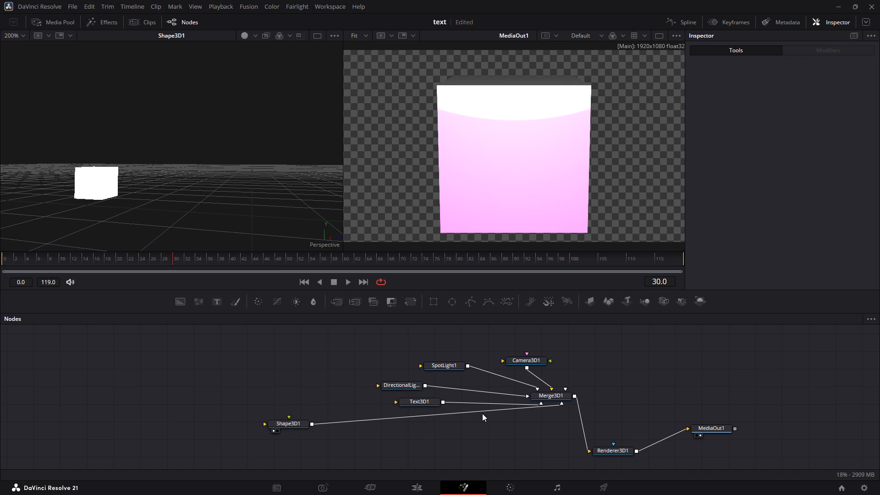
left_click_drag(554, 396, 240, 145)
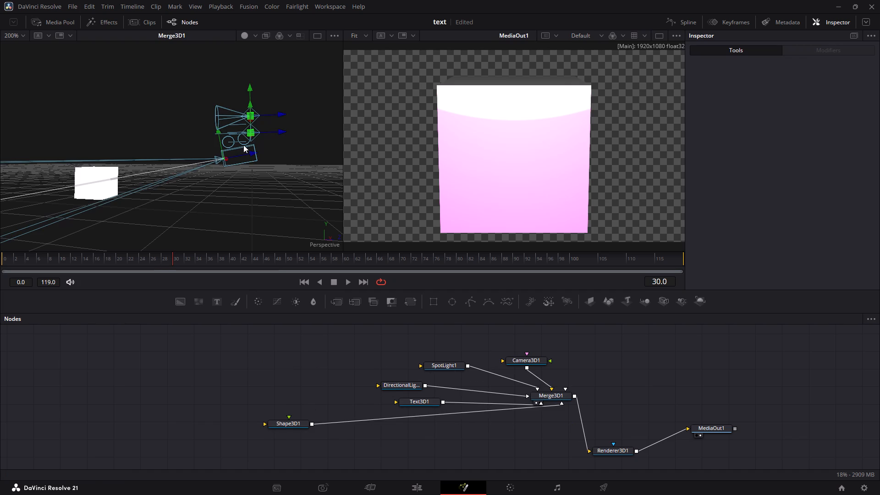
Unlock the X/Y/Z scale of Shape3D1 and set its X scale to 1.426.
left_click(303, 428)
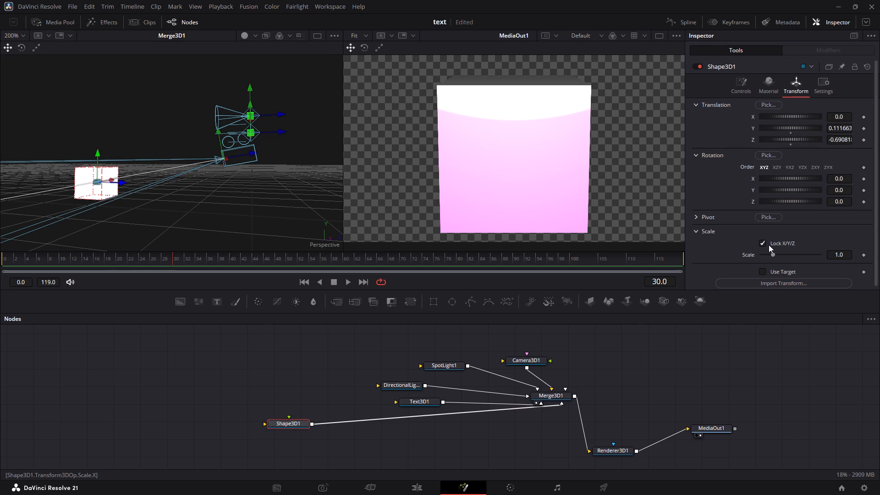
scroll(764, 200, "down", 1)
left_click(759, 240)
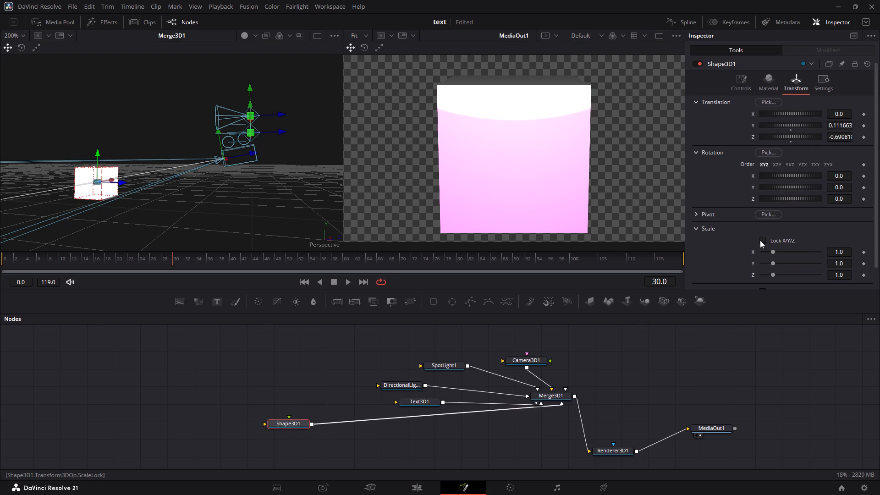
left_click(847, 253)
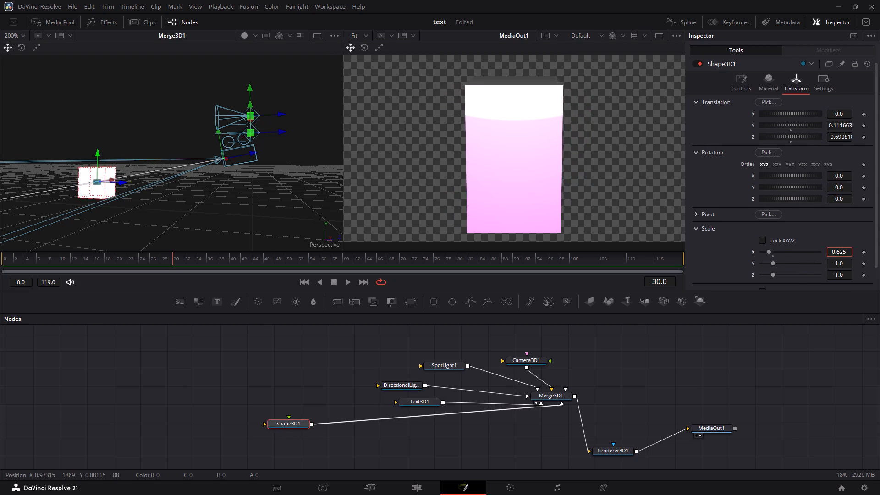
right_click_drag(495, 203, 454, 196)
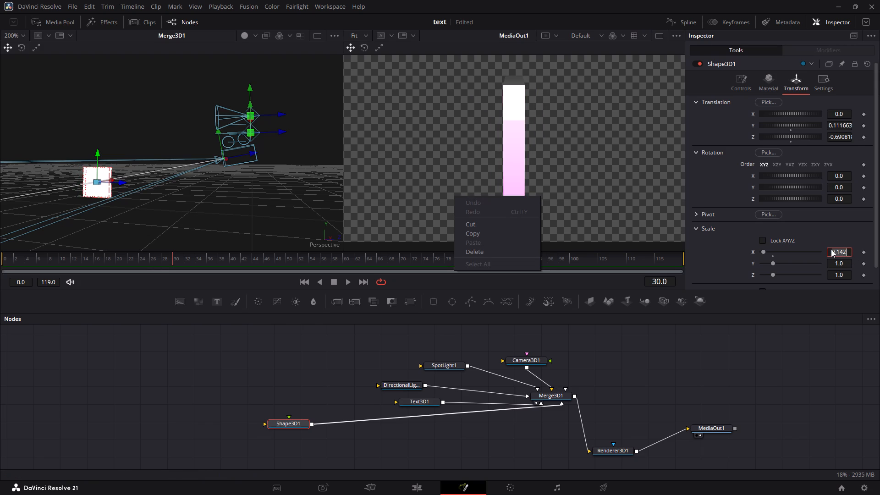
left_click(829, 249)
left_click_drag(830, 252, 879, 247)
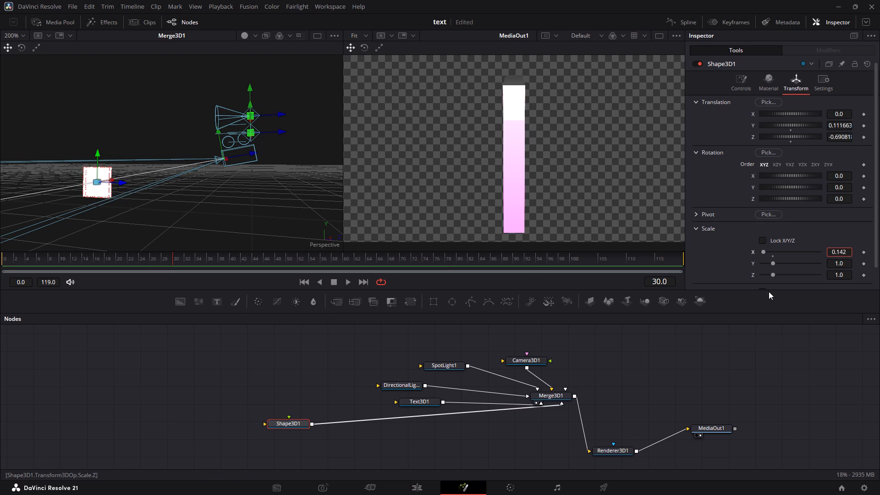
left_click(863, 231)
left_click_drag(830, 253, 529, 164)
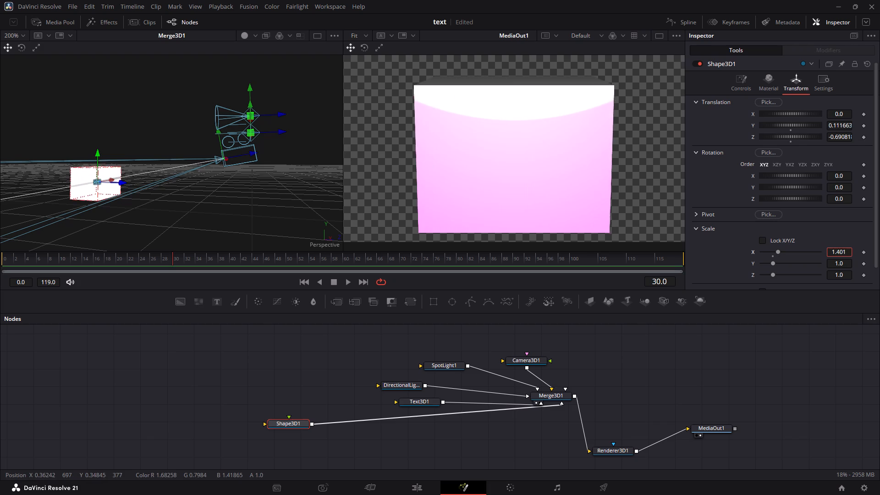
left_click_drag(529, 164, 540, 154)
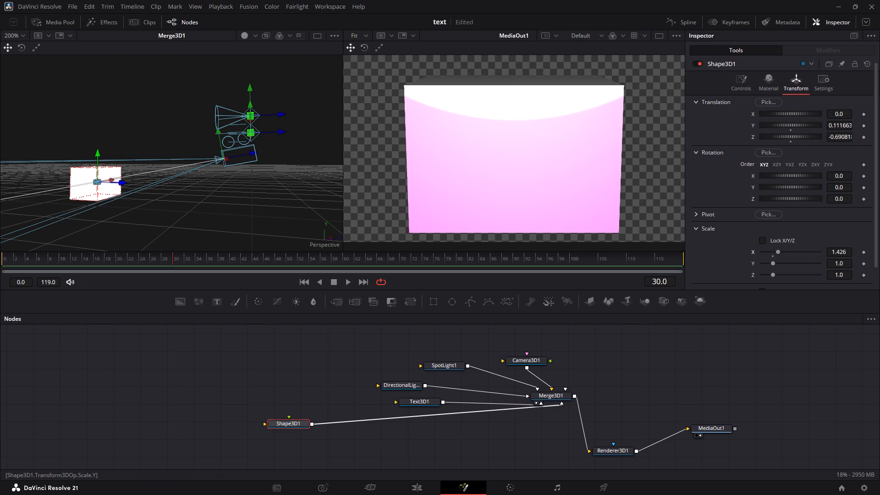
Set Shape3D1's Y scale to 0.235 and its Z scale to 0.089.
left_click_drag(845, 265, 625, 242)
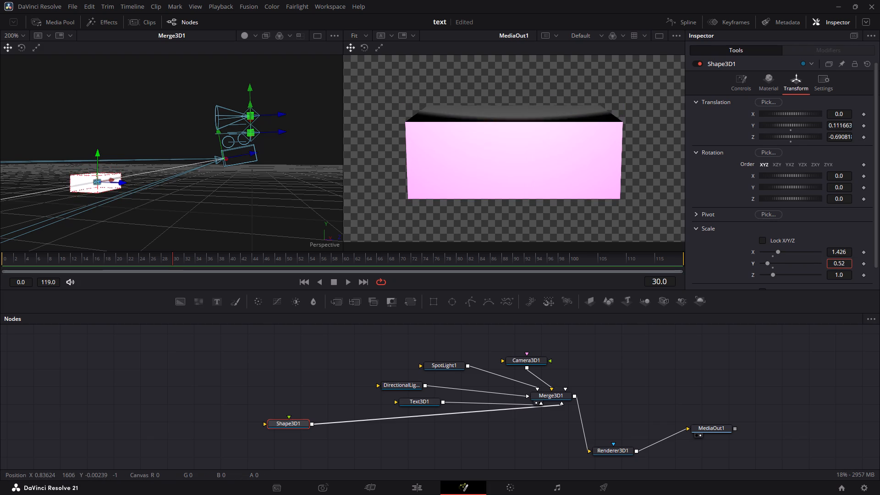
left_click_drag(625, 242, 528, 226)
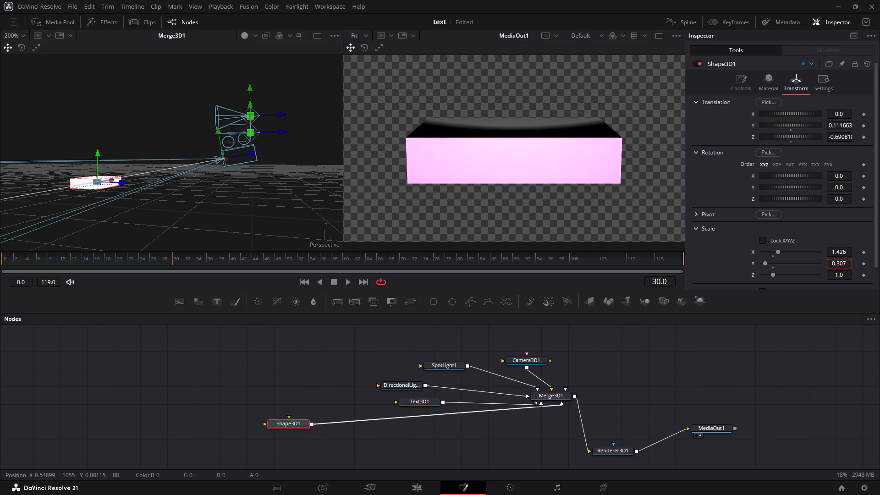
left_click_drag(528, 226, 495, 216)
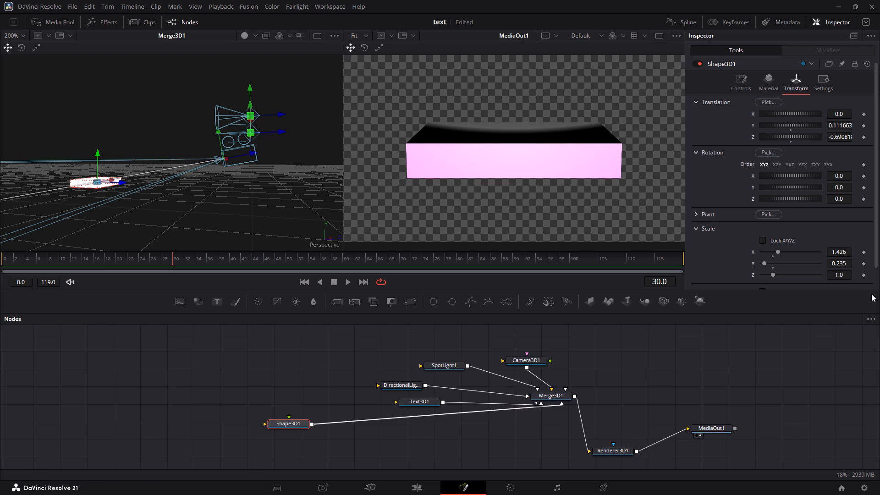
left_click_drag(845, 277, 250, 313)
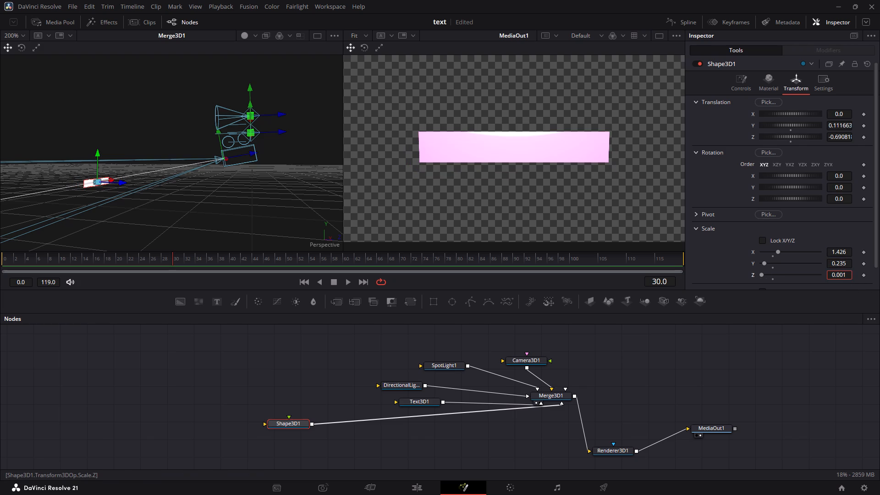
left_click_drag(250, 313, 298, 305)
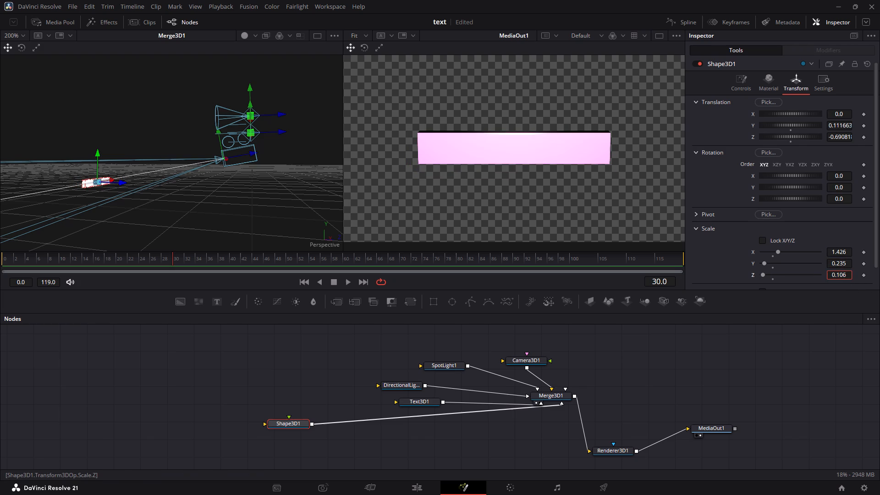
left_click_drag(298, 305, 291, 303)
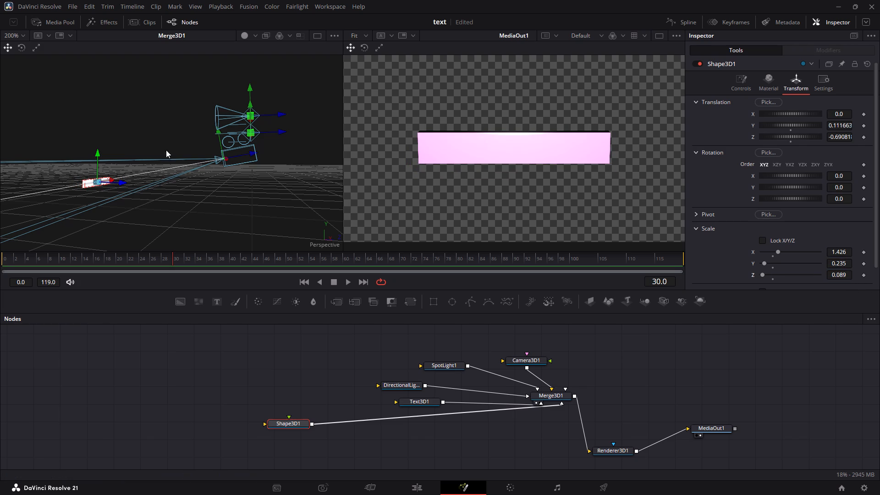
Examine the flattened shape closely from the side in the Merge3D1 perspective view.
scroll(83, 197, "up", 5)
scroll(83, 196, "down", 6)
scroll(88, 169, "up", 1)
middle_click_drag(88, 169, 188, 156)
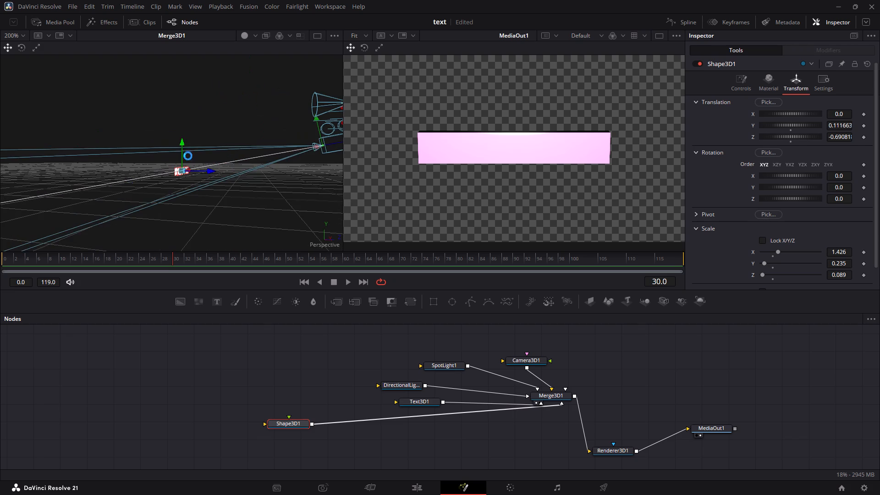
middle_click_drag(188, 156, 181, 156)
left_click_drag(158, 169, 173, 169, "shift")
right_click_drag(174, 170, 210, 176, "shift")
scroll(159, 160, "up", 2, "ctrl")
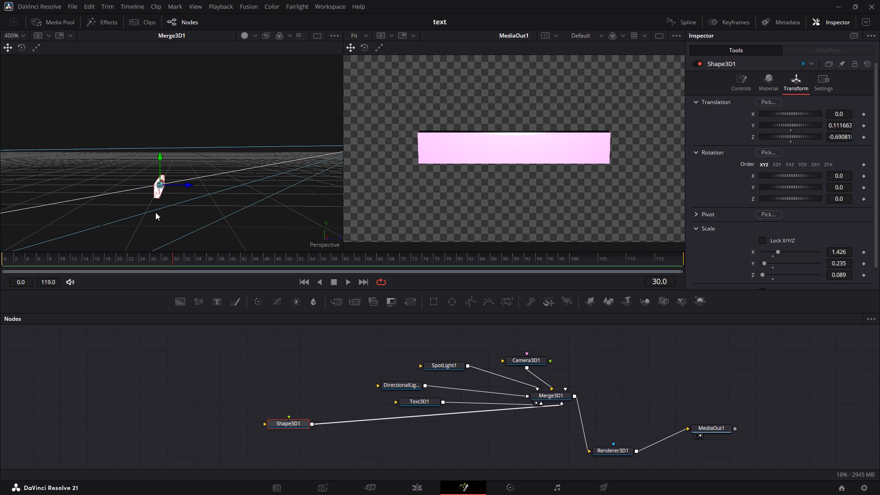
scroll(155, 213, "up", 2, "ctrl")
middle_click_drag(155, 213, 198, 165)
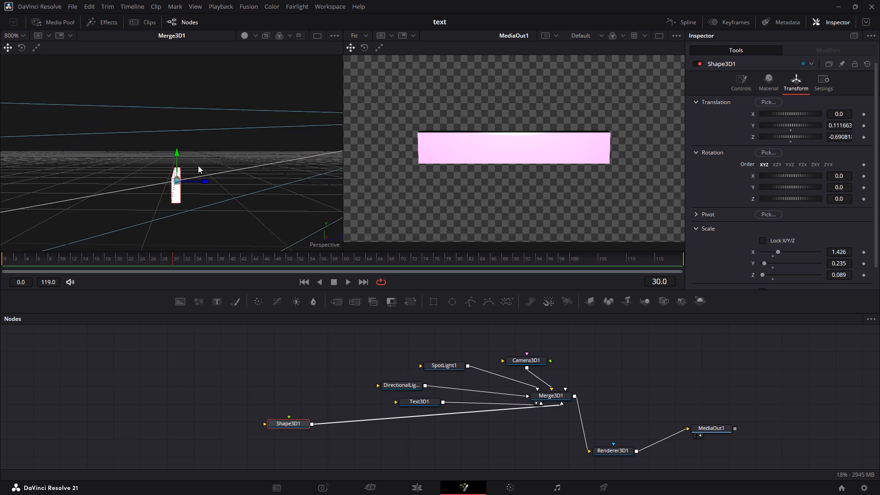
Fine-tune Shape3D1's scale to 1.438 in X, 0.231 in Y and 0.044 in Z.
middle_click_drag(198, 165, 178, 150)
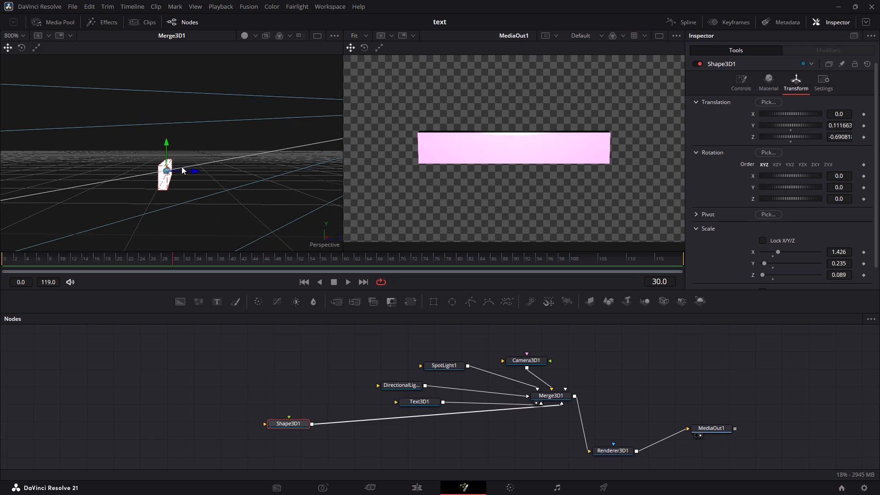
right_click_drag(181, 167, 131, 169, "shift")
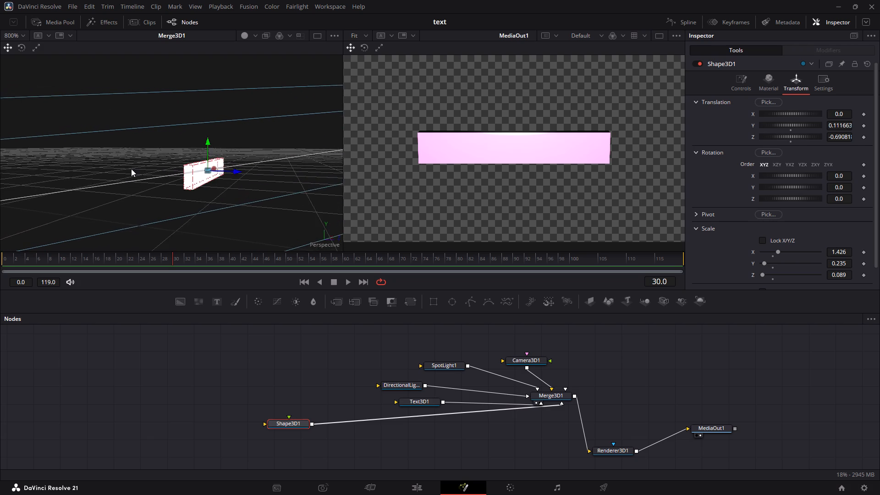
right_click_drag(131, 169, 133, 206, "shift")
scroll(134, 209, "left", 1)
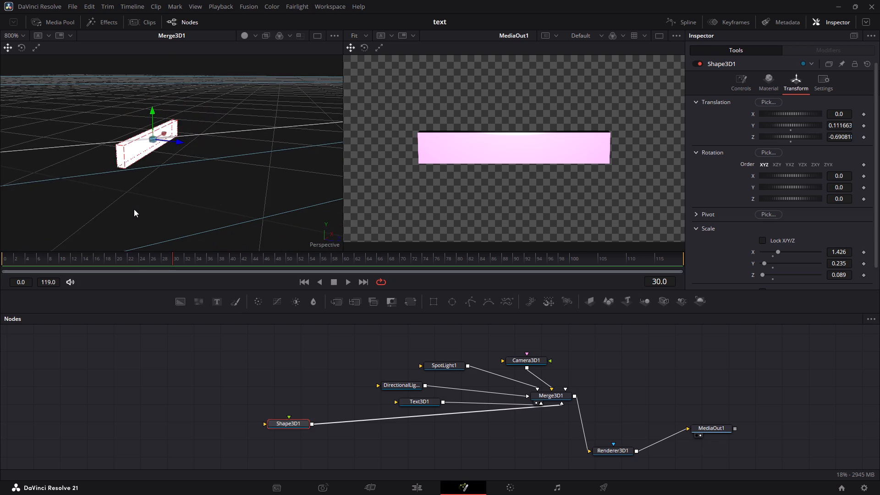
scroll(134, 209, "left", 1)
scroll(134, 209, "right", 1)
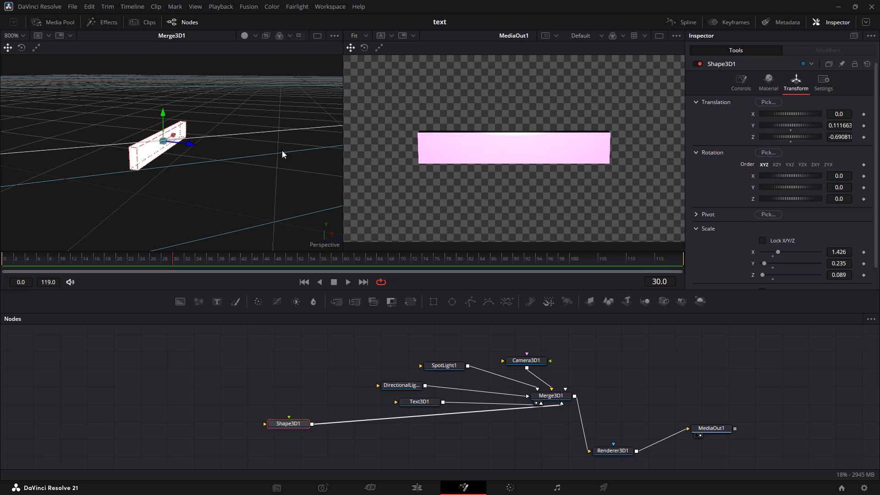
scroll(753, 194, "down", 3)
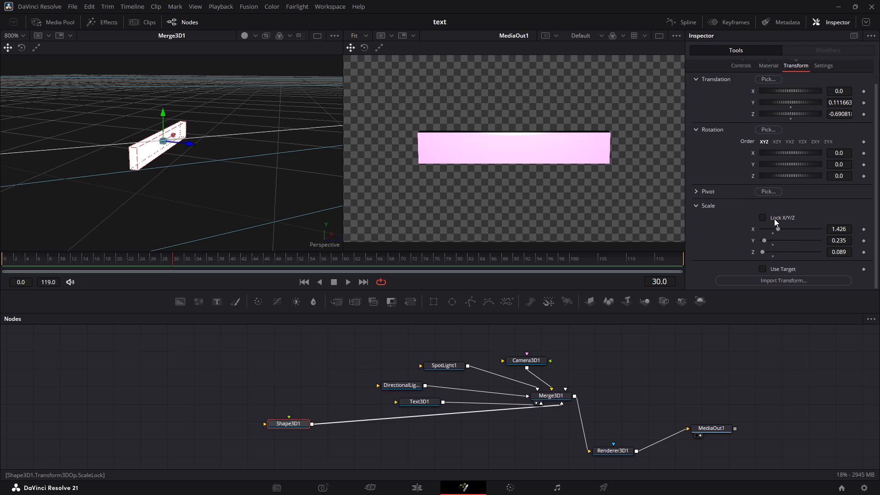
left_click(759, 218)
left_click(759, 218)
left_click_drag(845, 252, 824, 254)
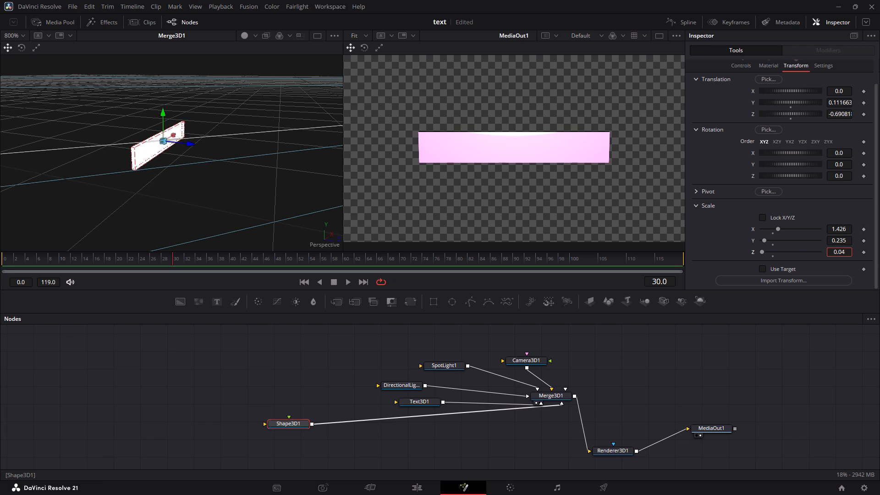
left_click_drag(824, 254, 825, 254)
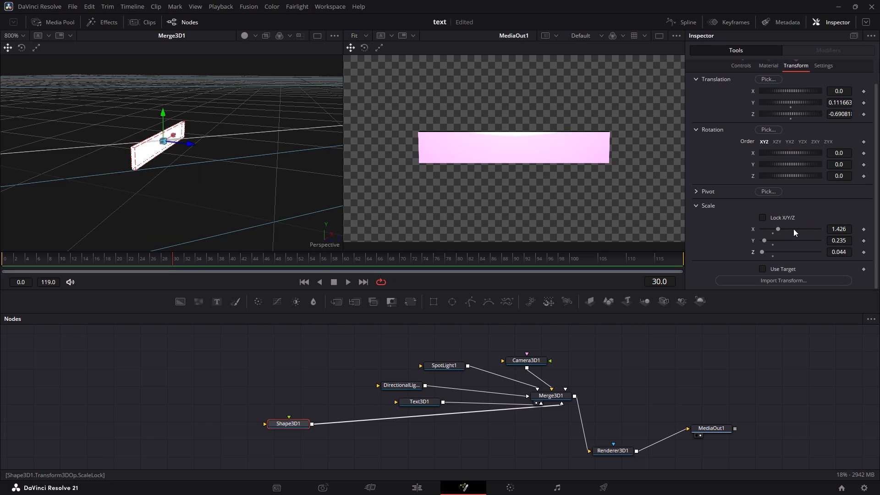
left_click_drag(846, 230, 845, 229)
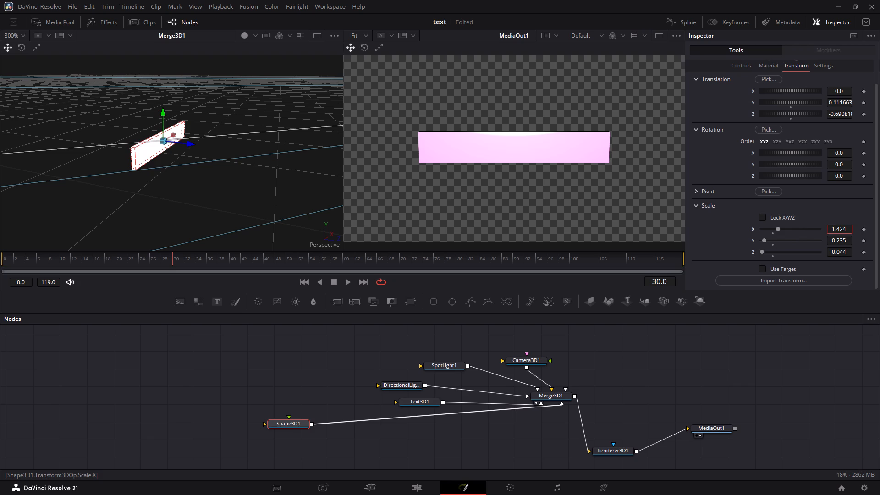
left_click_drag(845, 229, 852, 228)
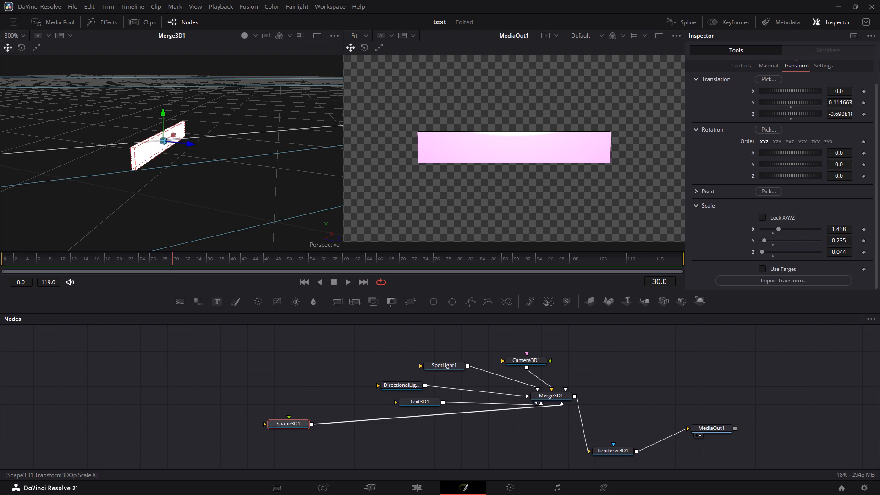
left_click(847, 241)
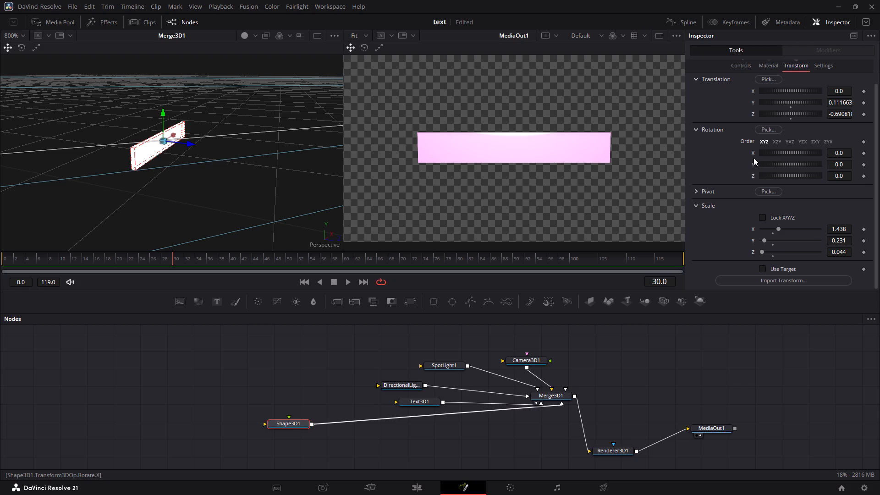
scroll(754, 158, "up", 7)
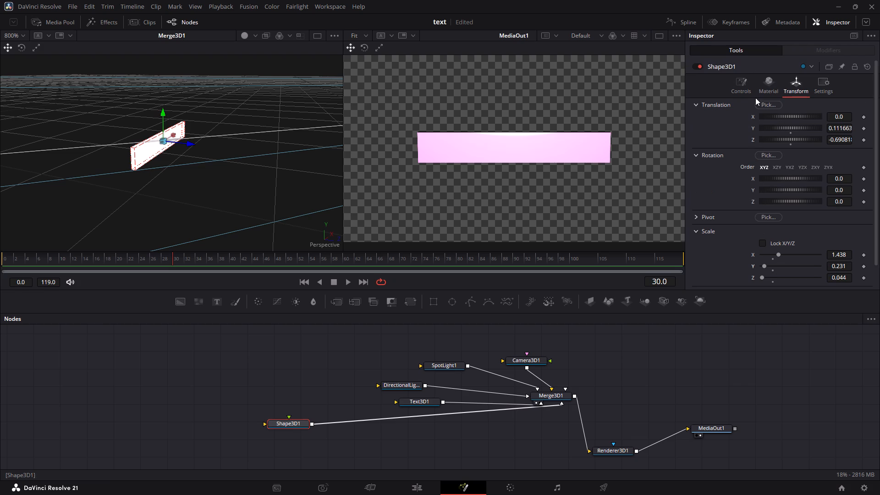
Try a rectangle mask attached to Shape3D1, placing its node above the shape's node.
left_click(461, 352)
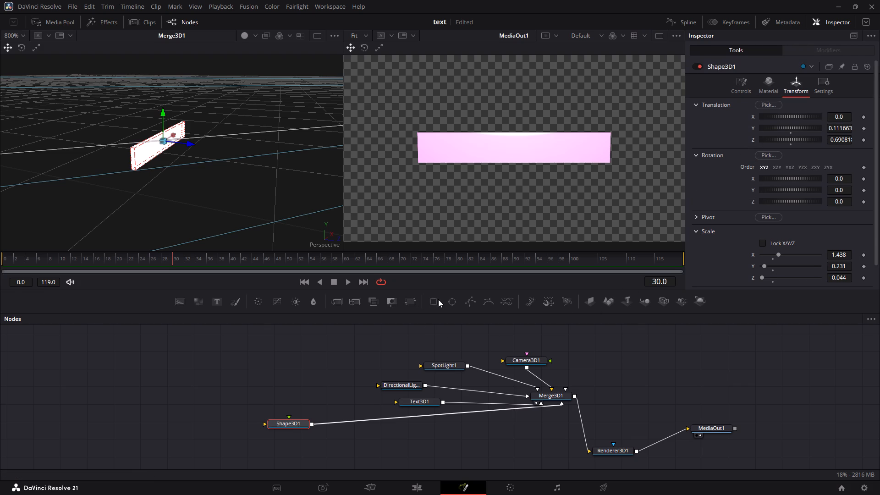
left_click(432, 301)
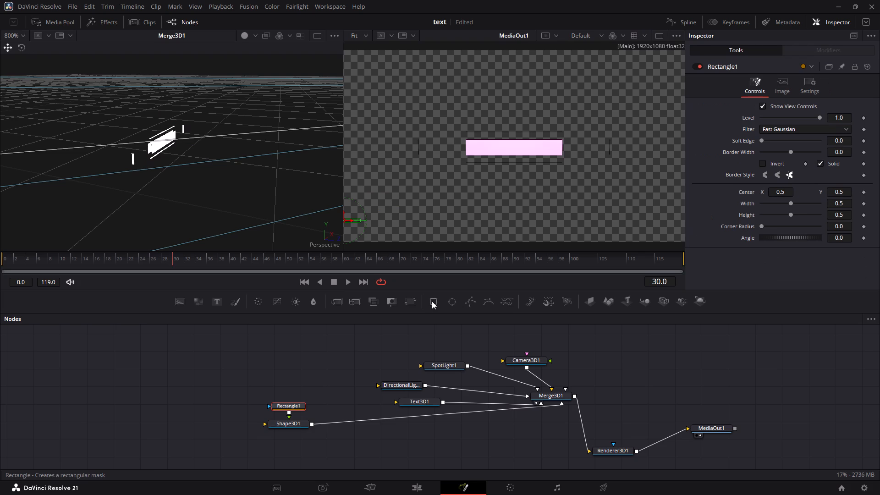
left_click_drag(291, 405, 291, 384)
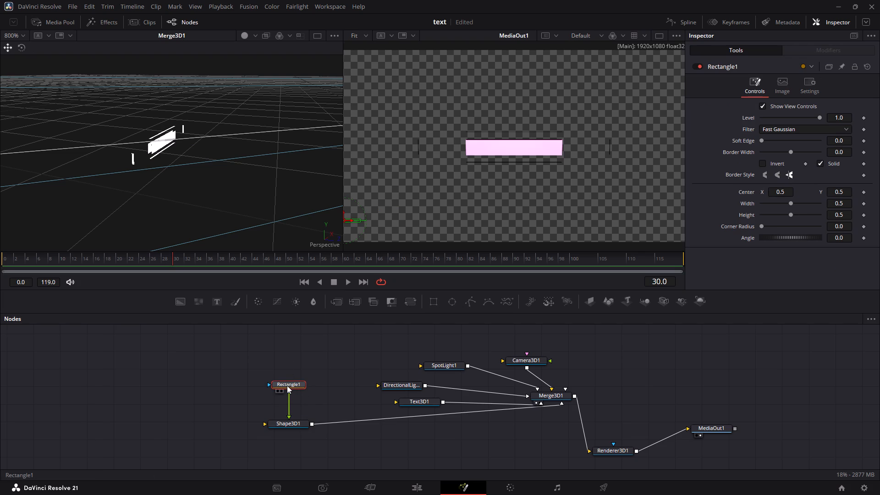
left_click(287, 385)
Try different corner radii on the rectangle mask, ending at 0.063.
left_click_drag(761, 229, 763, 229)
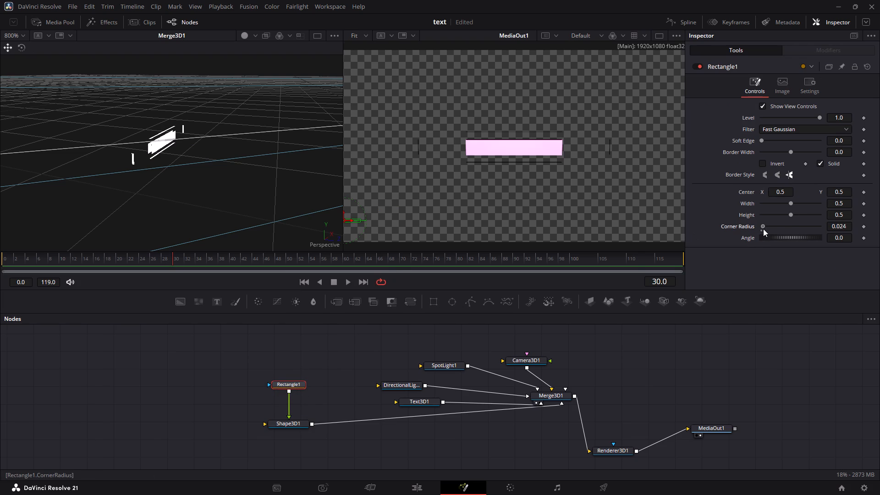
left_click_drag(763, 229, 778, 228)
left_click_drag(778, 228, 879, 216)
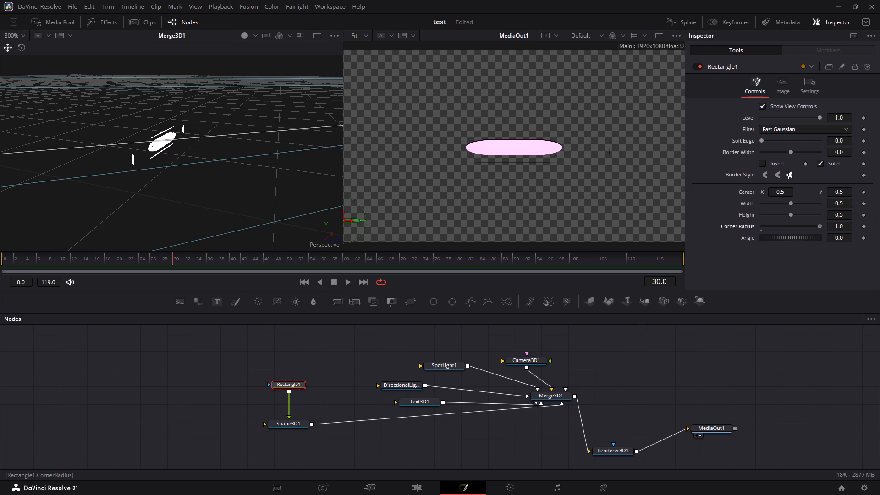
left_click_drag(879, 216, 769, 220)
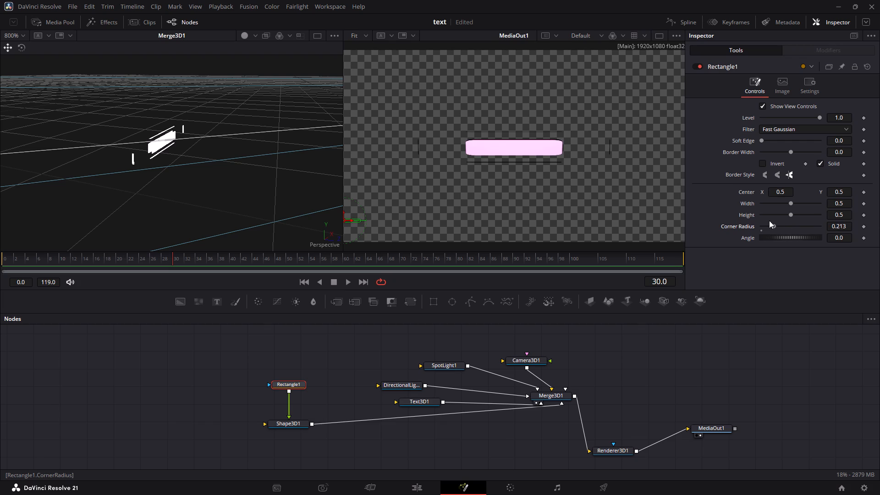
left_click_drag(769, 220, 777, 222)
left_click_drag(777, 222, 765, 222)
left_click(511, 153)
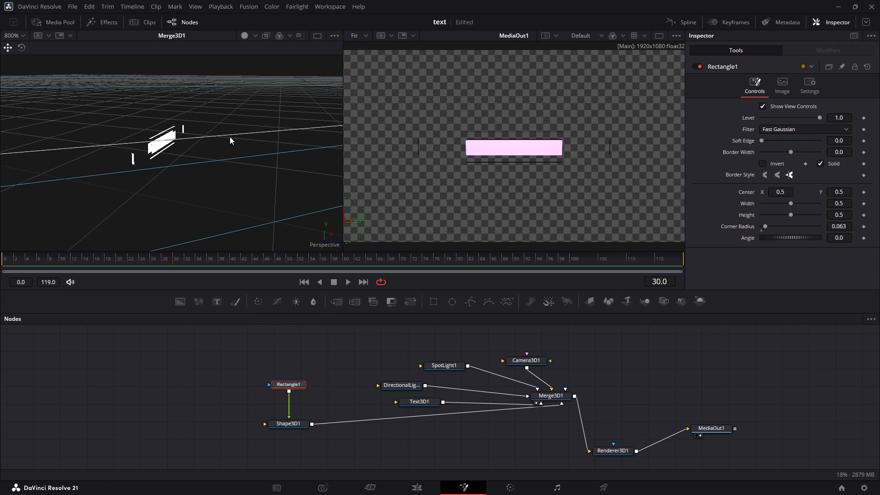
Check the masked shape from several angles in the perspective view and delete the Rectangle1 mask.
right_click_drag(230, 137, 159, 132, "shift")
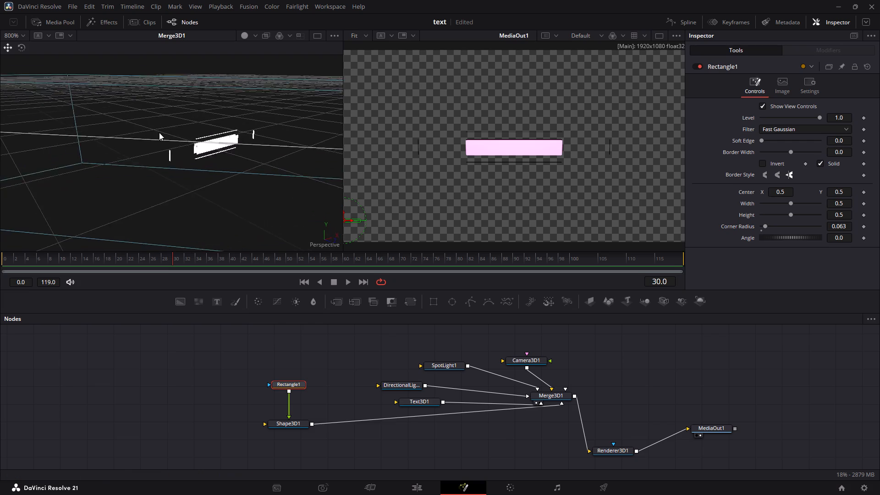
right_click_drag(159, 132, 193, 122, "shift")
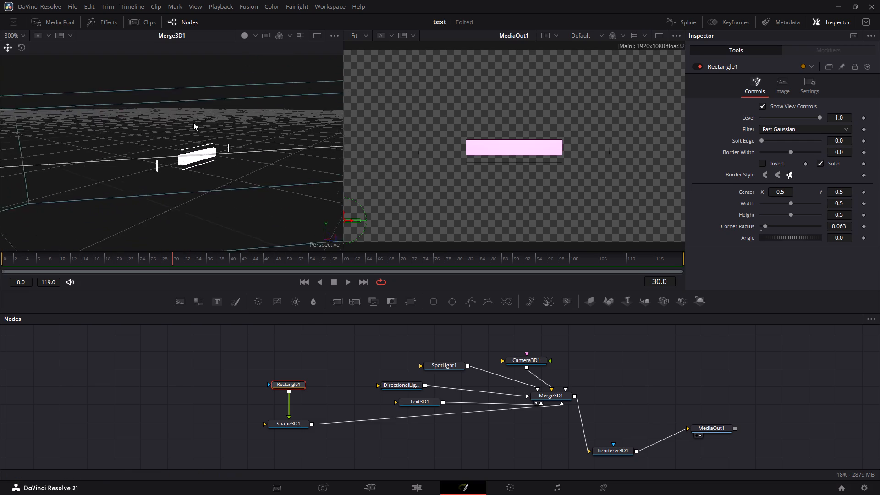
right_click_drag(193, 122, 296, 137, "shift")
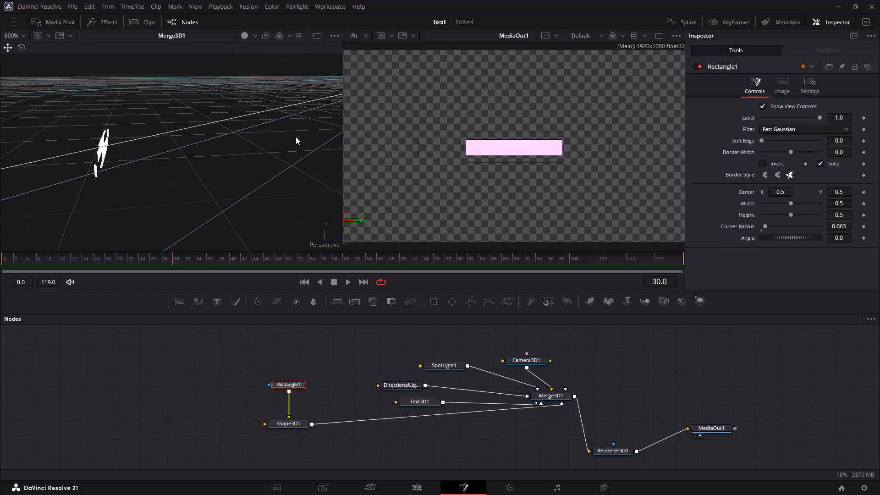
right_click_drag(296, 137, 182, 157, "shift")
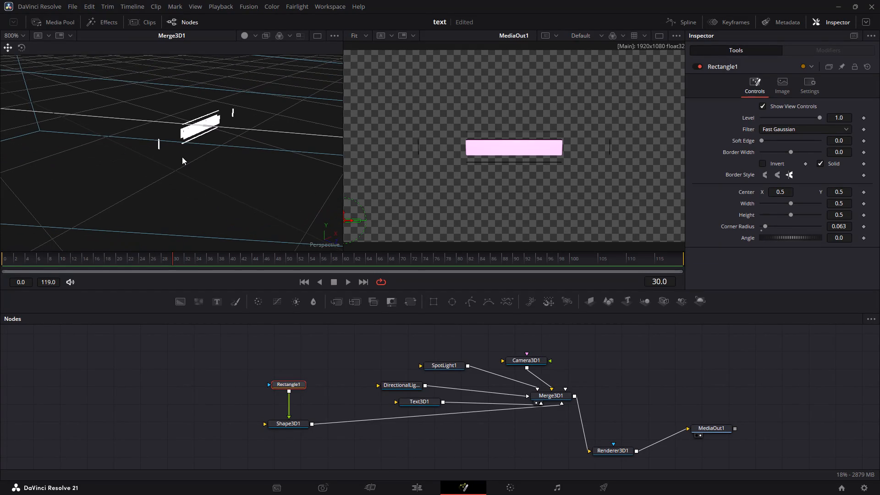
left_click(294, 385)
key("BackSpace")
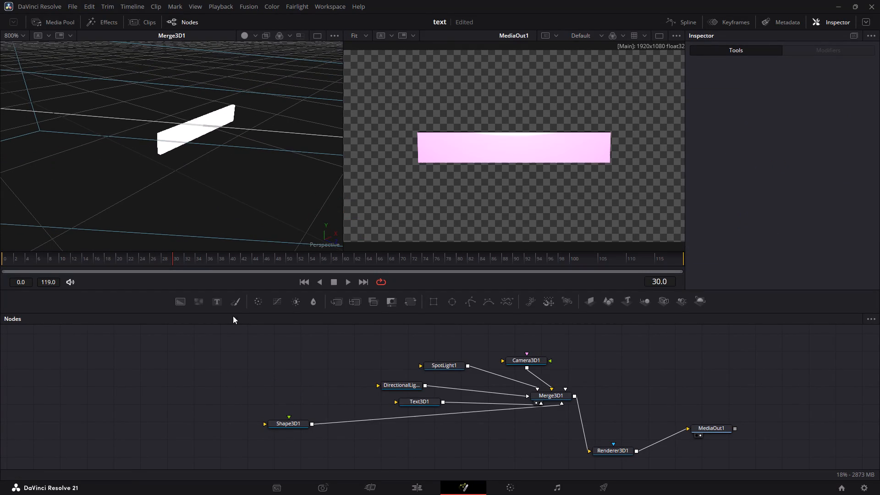
Add a Background node beside Shape3D1 in the node graph and connect its output to the shape's input.
left_click(185, 302)
left_click_drag(288, 382, 207, 425)
left_click_drag(237, 428, 298, 425)
left_click_drag(221, 427, 213, 415)
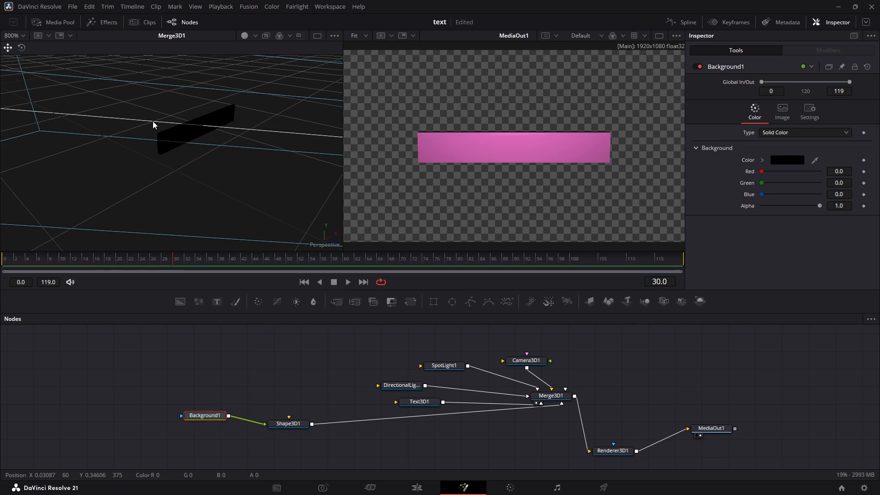
Set Background1's solid color to white, with red, green and blue at 1.0.
left_click(795, 161)
left_click_drag(541, 198, 547, 168)
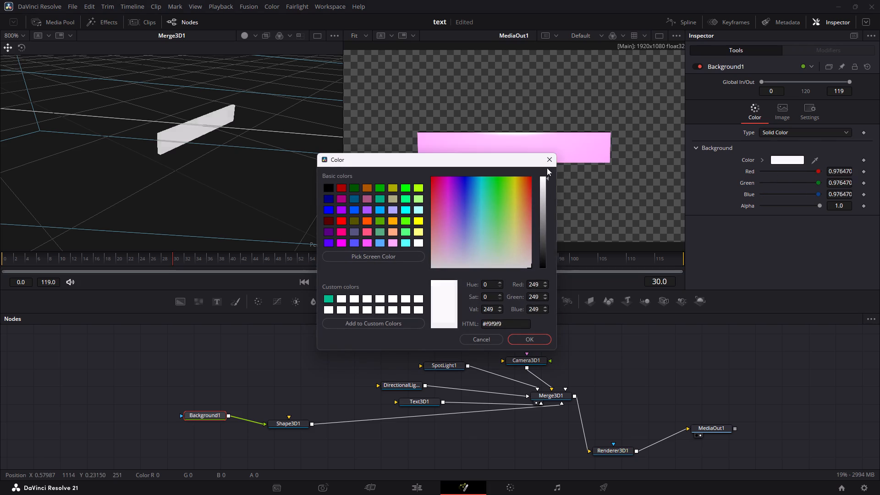
left_click_drag(547, 168, 547, 165)
left_click(528, 341)
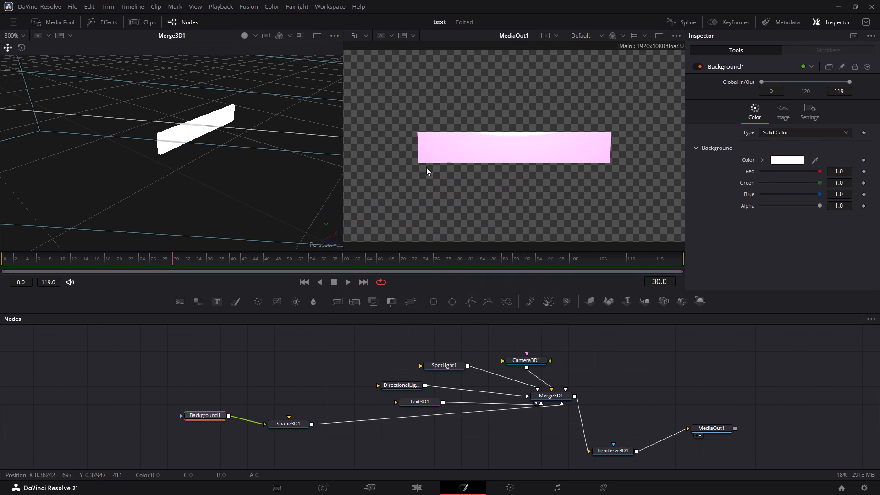
Add a rectangle mask to Background1 and place its node above the background node.
left_click(204, 414)
left_click(430, 302)
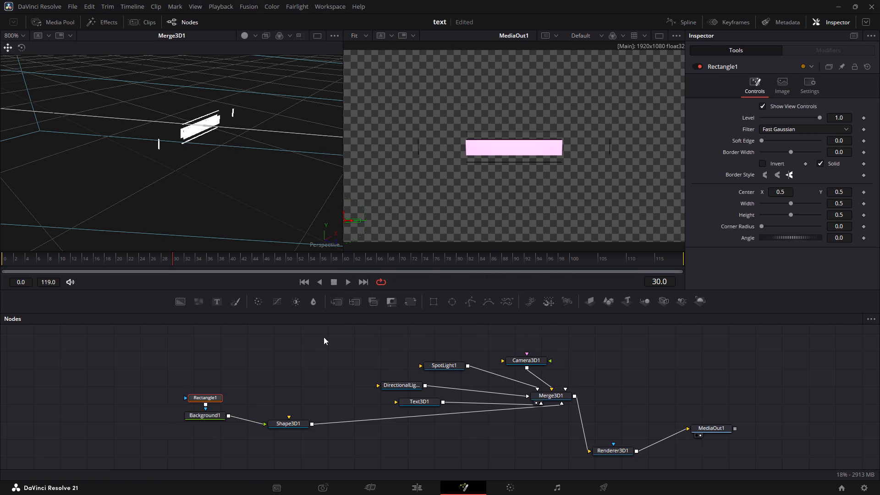
left_click_drag(201, 397, 214, 377)
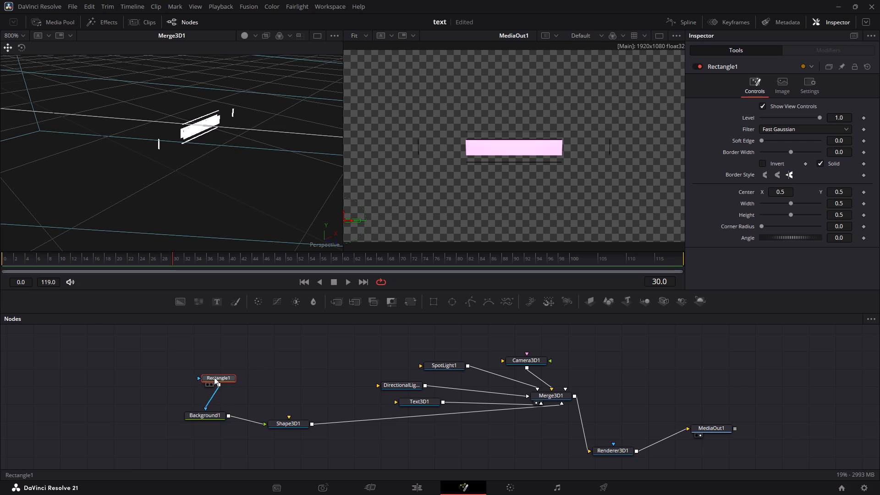
left_click_drag(214, 377, 192, 367)
left_click(193, 367)
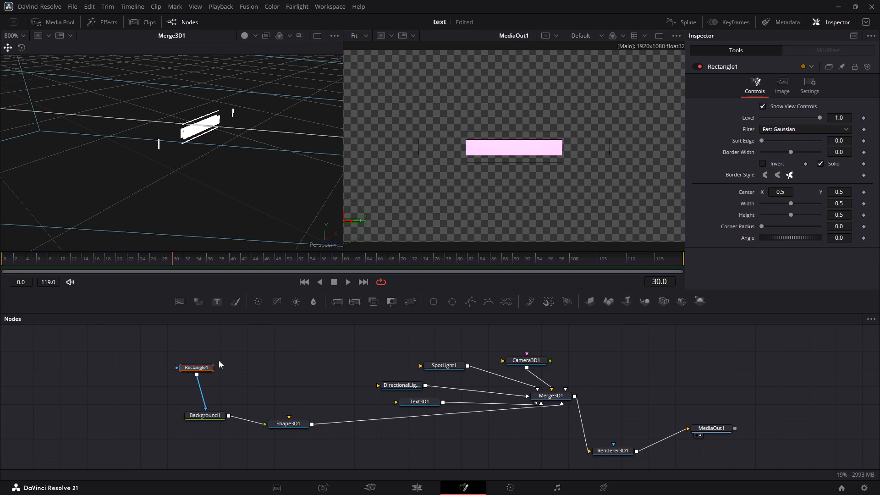
Delete the Shape3D1 node, keeping Background1 and its rectangle mask.
left_click_drag(219, 360, 202, 425)
left_click(225, 404)
left_click_drag(282, 403, 302, 439)
key("BackSpace")
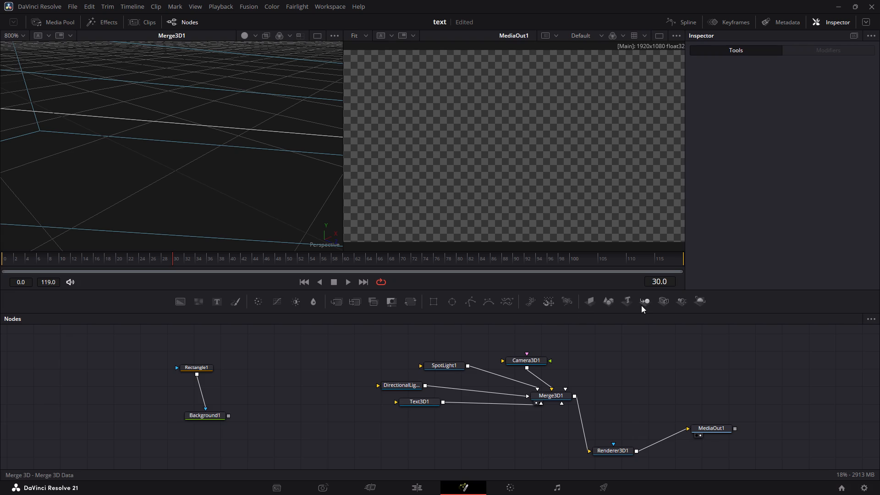
Add an ImagePlane3D node, feed Background1 into it, and connect its output to Merge3D1.
left_click(588, 303)
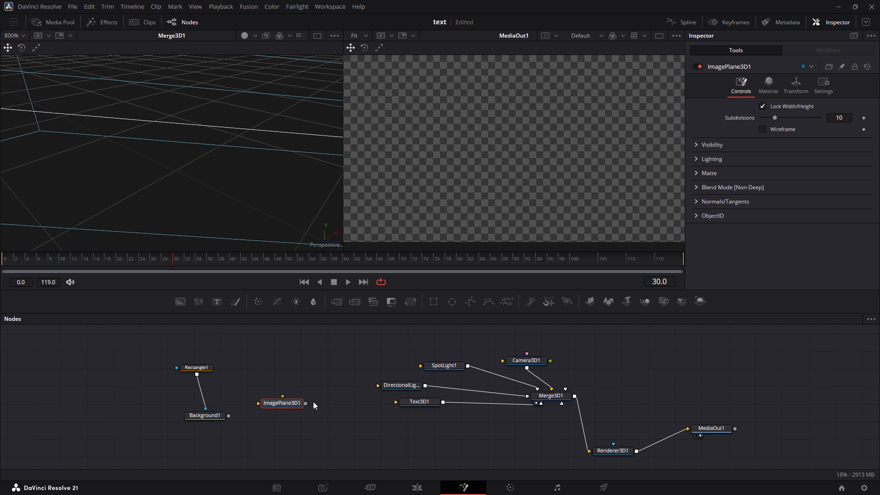
left_click_drag(306, 402, 360, 393)
left_click_drag(460, 379, 469, 382)
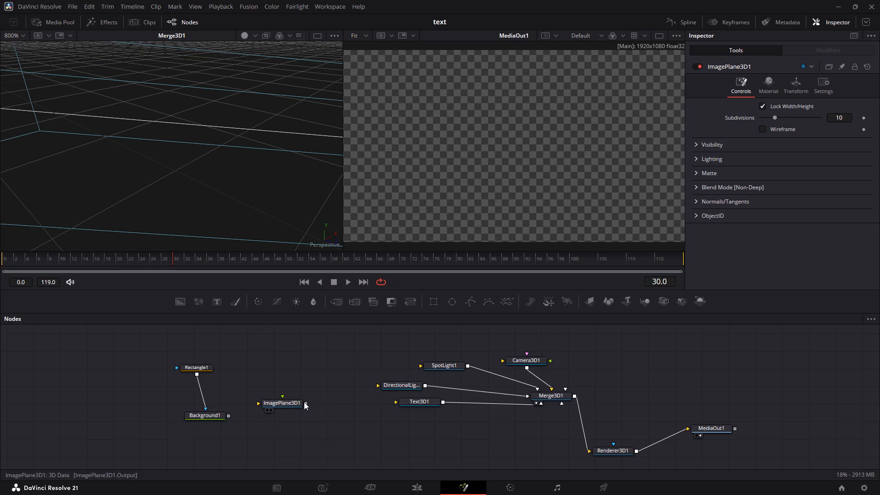
left_click_drag(292, 403, 294, 419)
left_click_drag(308, 419, 554, 396)
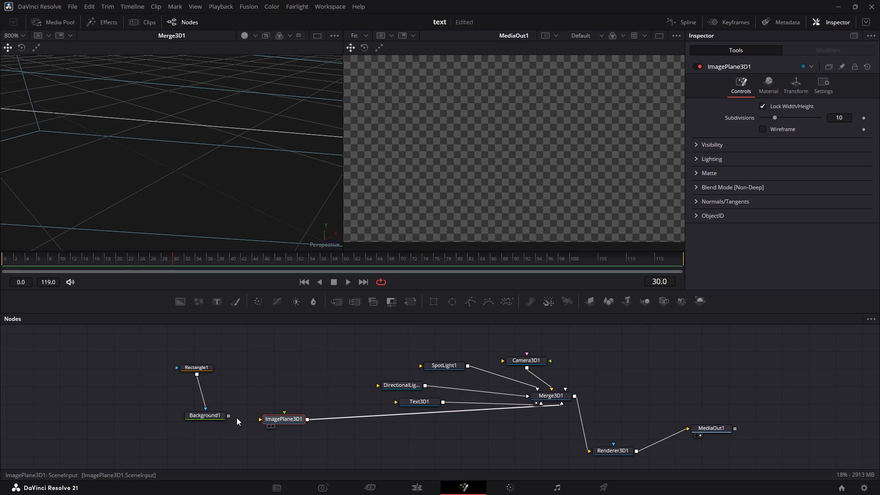
left_click_drag(229, 415, 279, 418)
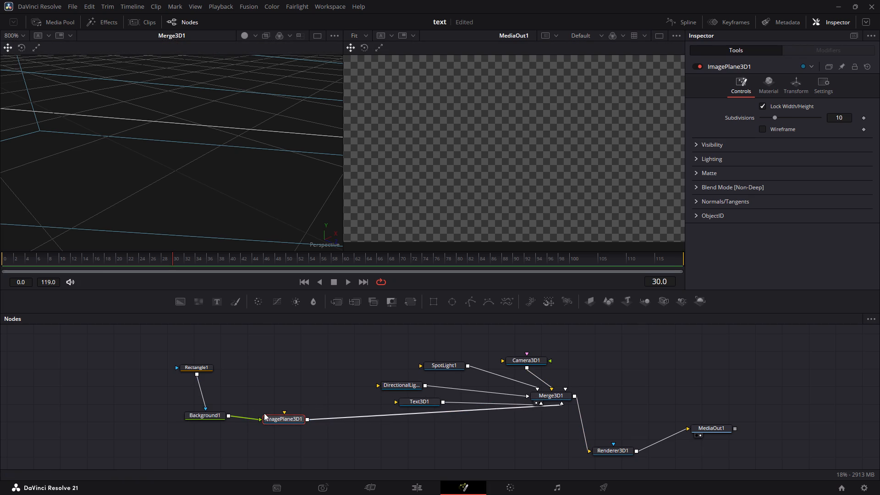
left_click(273, 419)
Move the image plane along its Z axis to a spot ahead of the camera so it nearly fills the rendered frame.
scroll(258, 176, "down", 1)
scroll(258, 176, "up", 2)
scroll(258, 176, "down", 1)
scroll(278, 157, "down", 6, "ctrl")
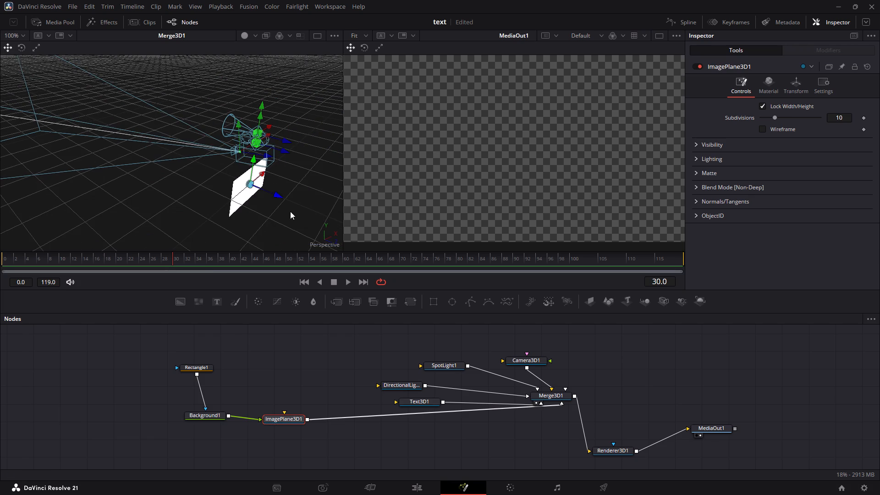
left_click_drag(278, 197, 90, 77)
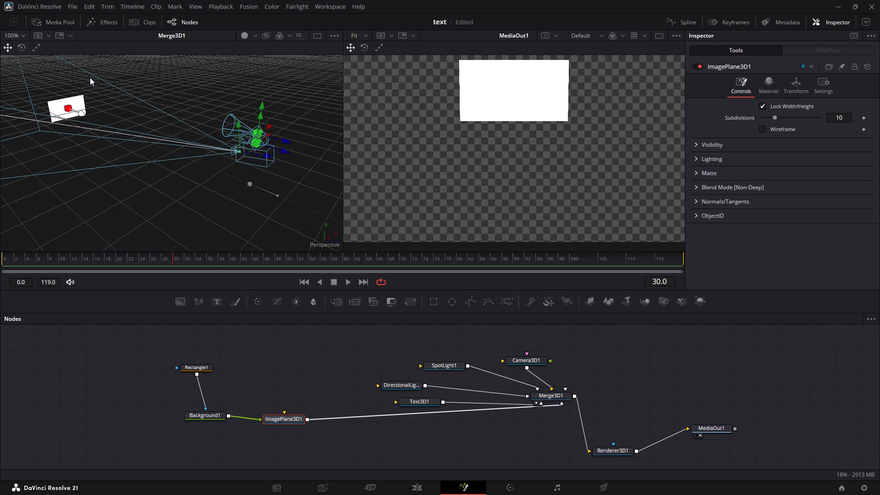
left_click_drag(90, 77, 152, 96)
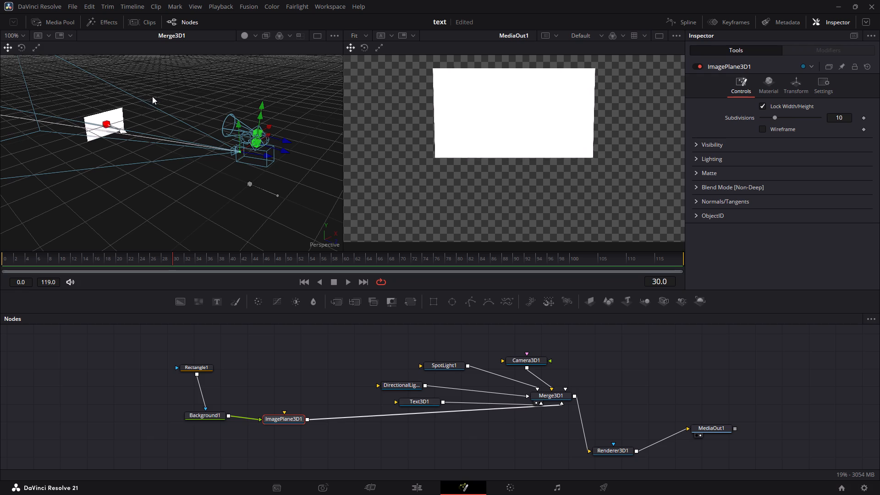
left_click_drag(152, 96, 192, 99)
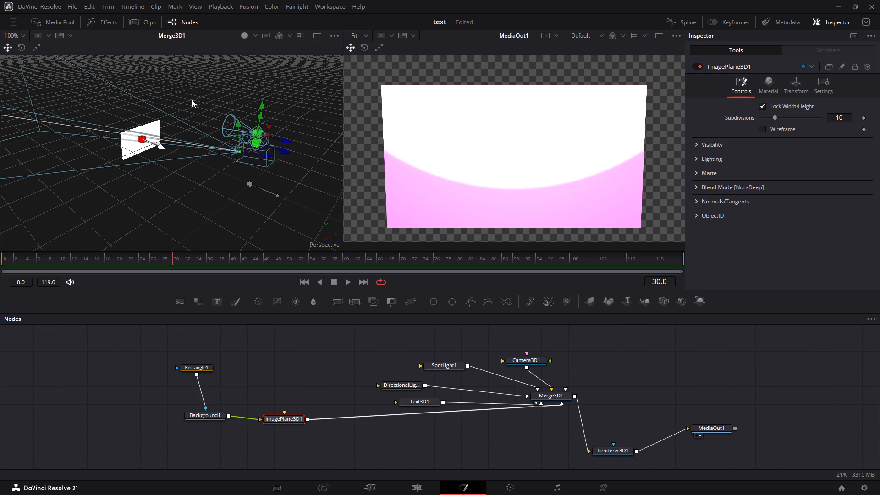
left_click_drag(192, 99, 193, 99)
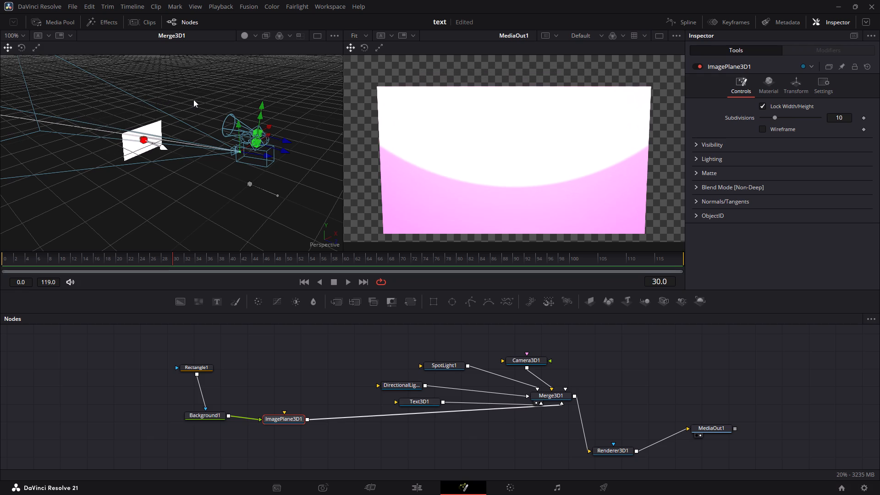
left_click_drag(193, 99, 193, 104)
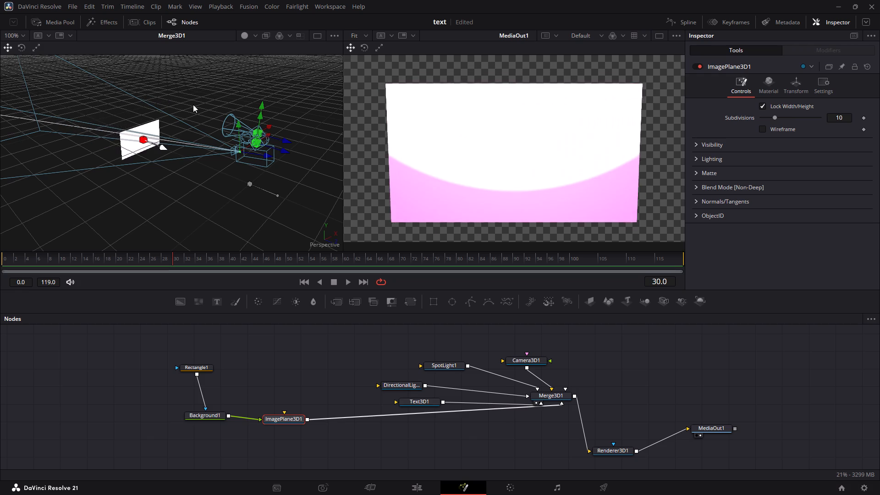
left_click_drag(193, 104, 201, 106)
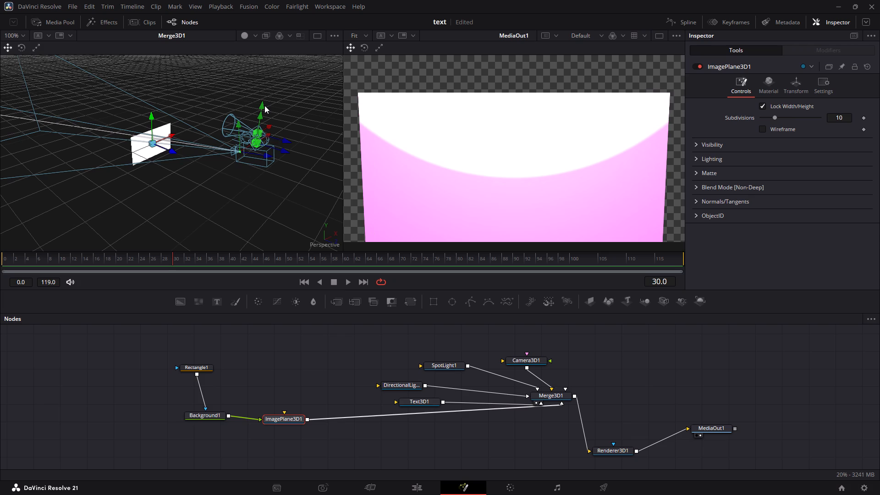
Reposition the spotlight along its vertical axis, placing it well above the camera.
left_click_drag(262, 105, 248, 168)
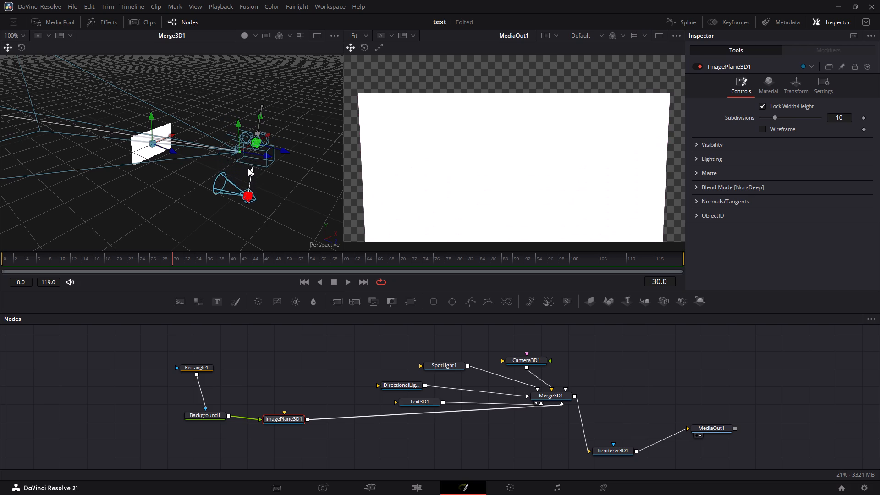
left_click_drag(248, 168, 253, 76)
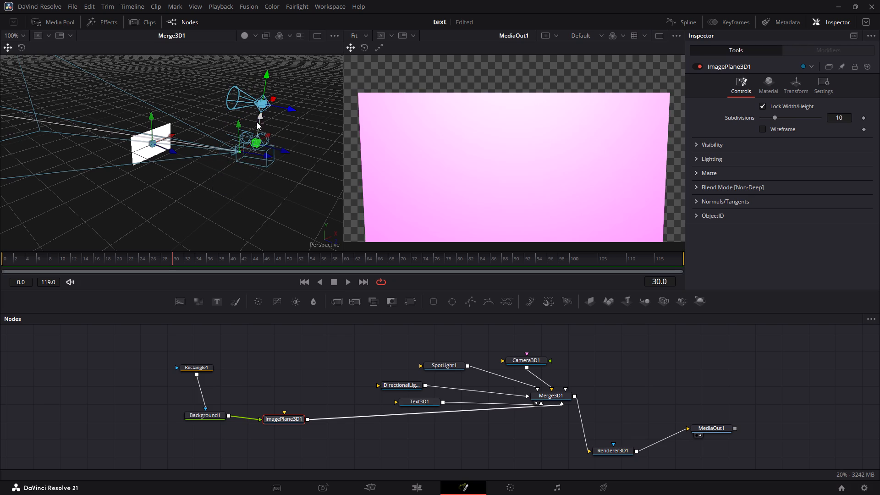
Move the directional light down below the camera's level and along Z to just in front of the camera.
left_click_drag(259, 121, 250, 237)
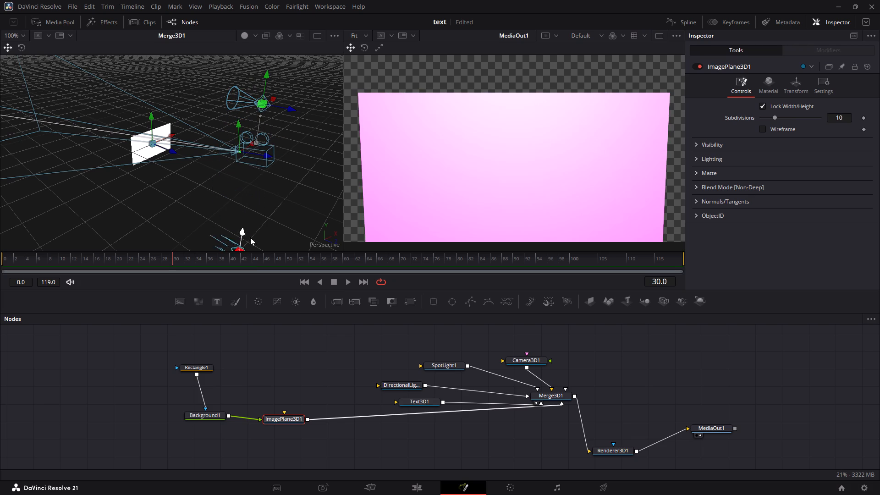
left_click_drag(250, 237, 244, 168)
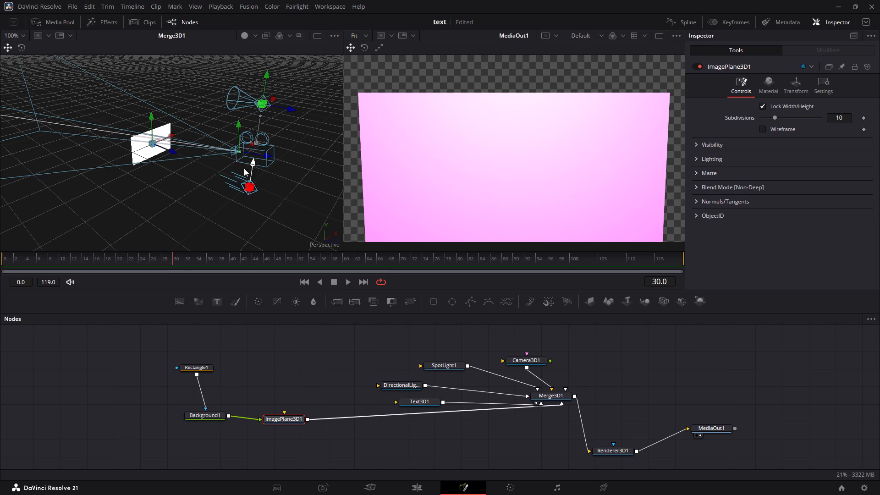
left_click_drag(244, 168, 245, 147)
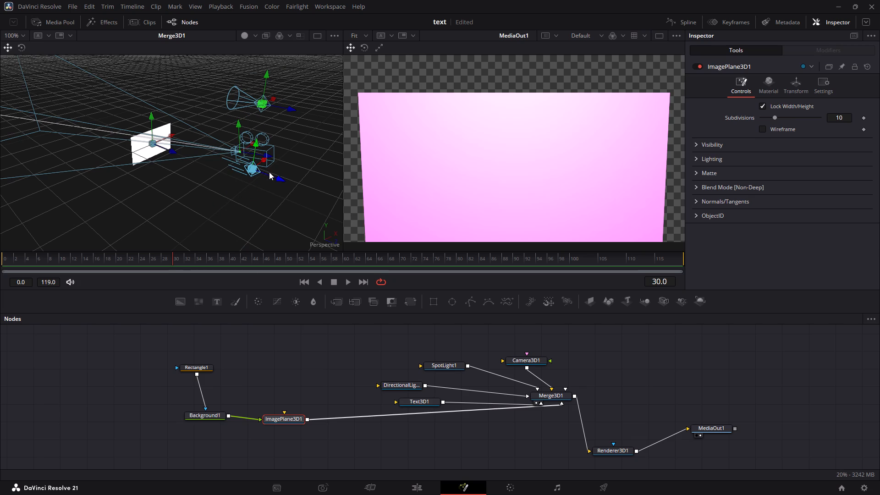
left_click_drag(278, 180, 130, 131)
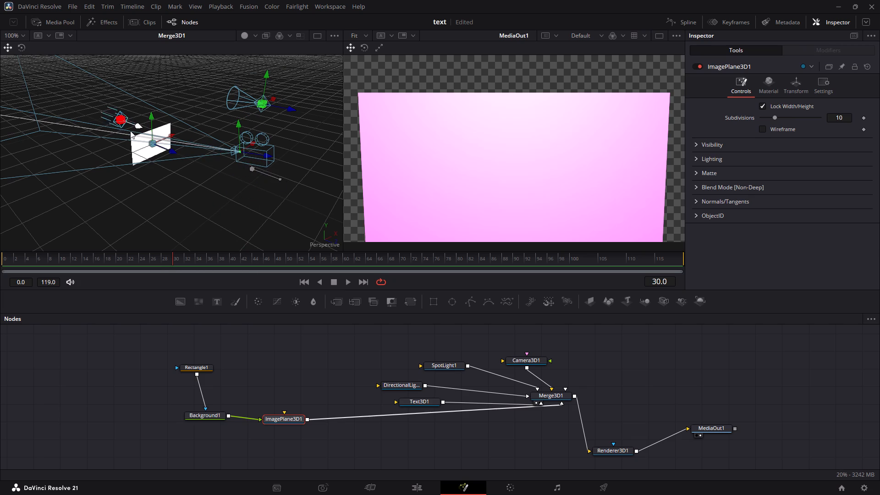
left_click_drag(130, 131, 126, 132)
left_click_drag(118, 120, 241, 166)
left_click(176, 177)
left_click(175, 172)
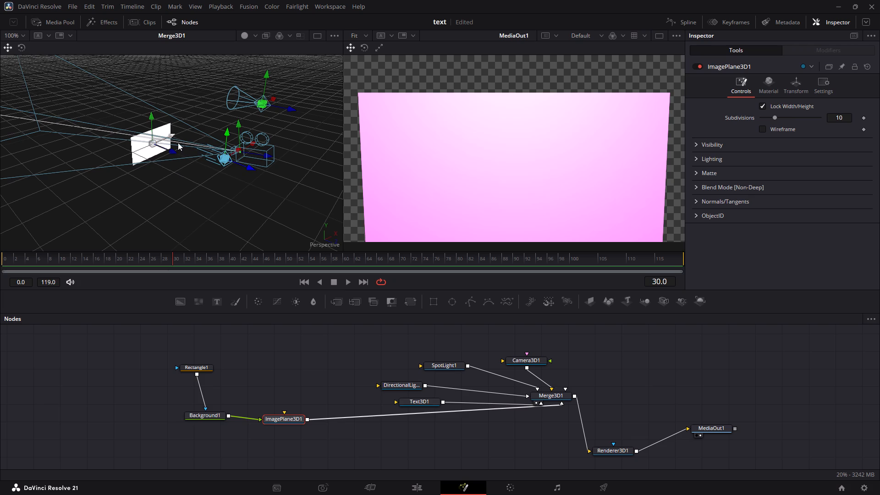
Move the image plane slightly farther from the camera along Z so its full outline fits inside the rendered frame.
scroll(148, 137, "up", 5, "ctrl")
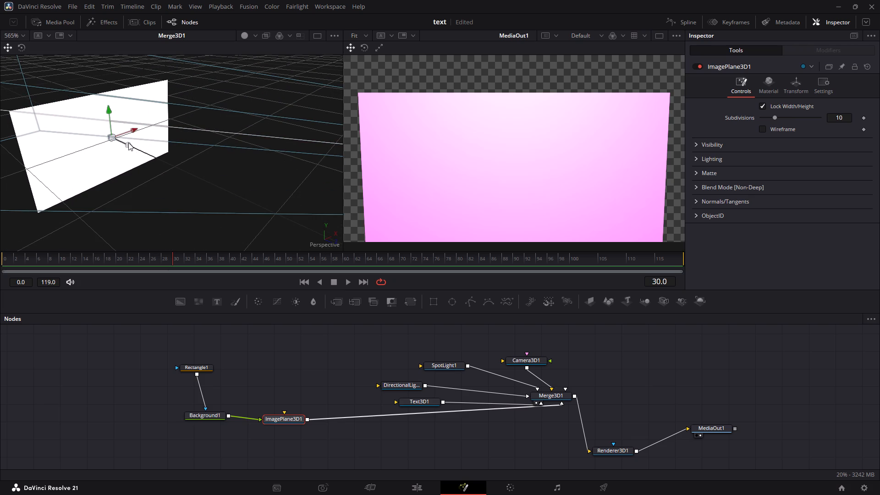
left_click_drag(128, 144, 121, 149)
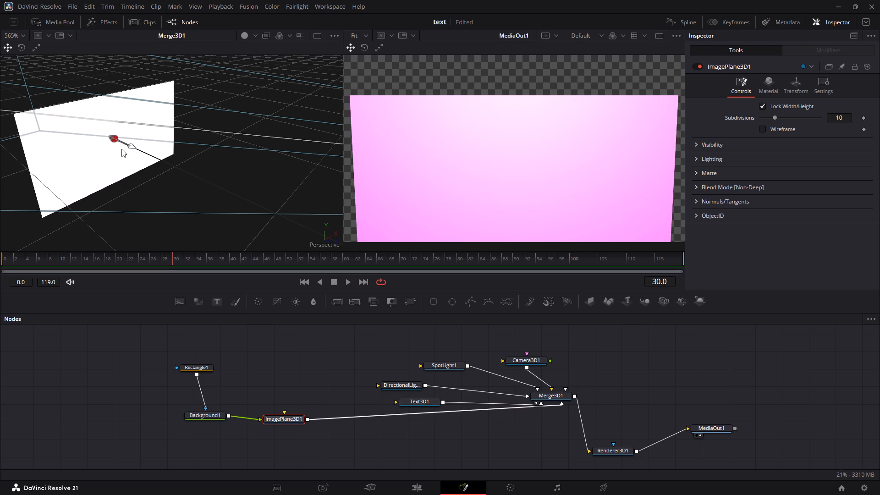
left_click_drag(121, 149, 88, 140)
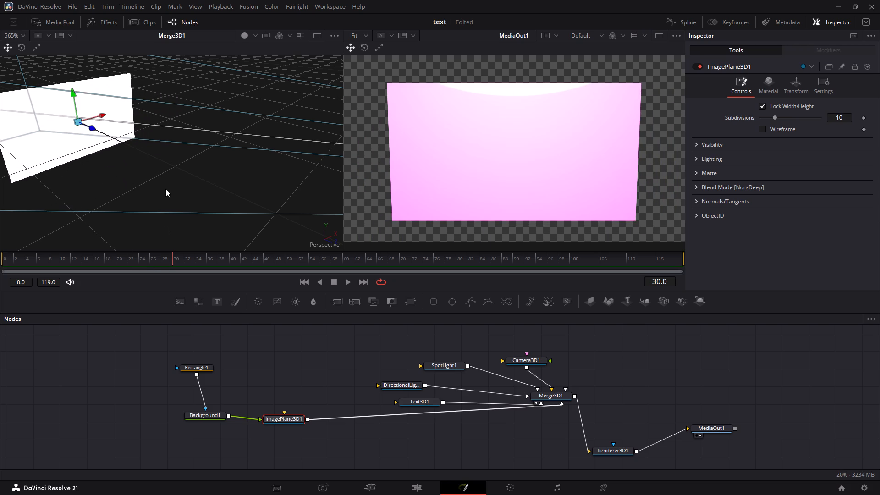
middle_click_drag(151, 187, 197, 202)
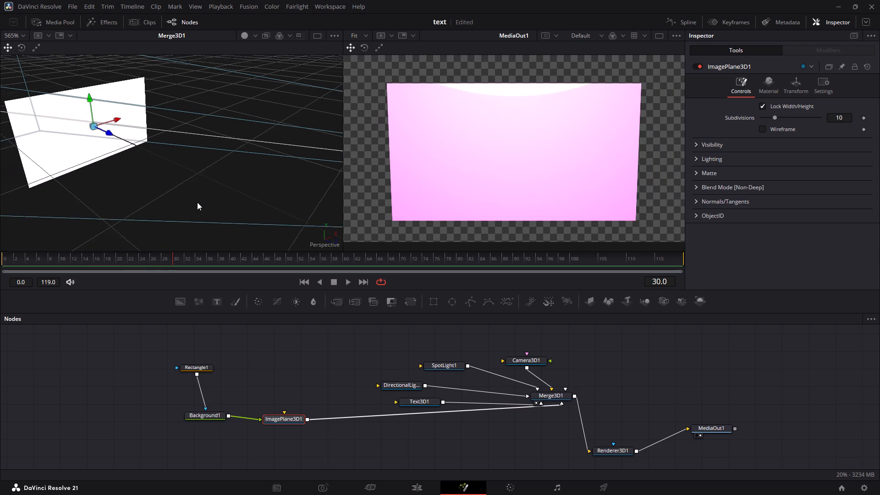
middle_click_drag(197, 202, 278, 224)
middle_click_drag(244, 194, 305, 208)
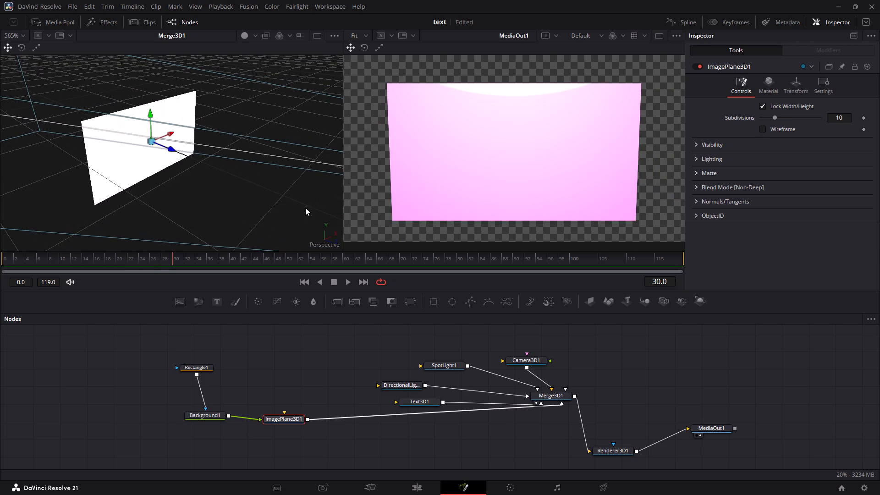
middle_click_drag(305, 208, 305, 208)
Round the corners of the Rectangle1 mask with a corner radius of 0.37.
left_click(211, 370)
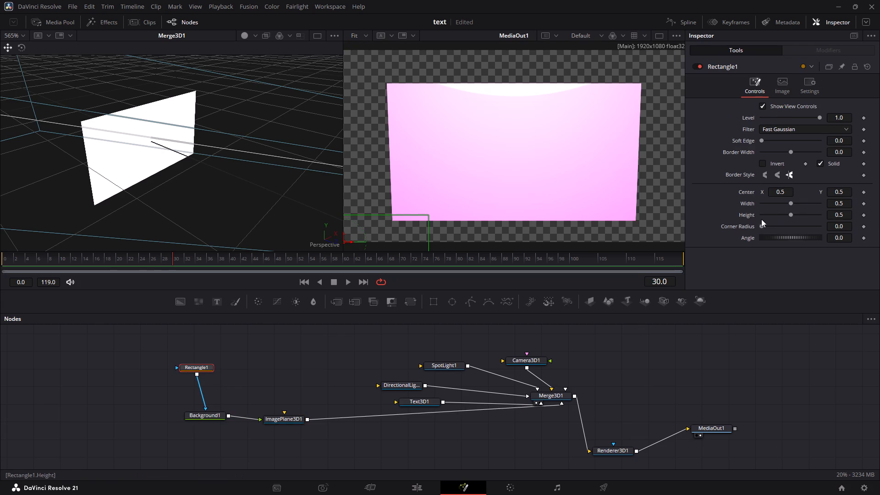
left_click_drag(761, 228, 803, 225)
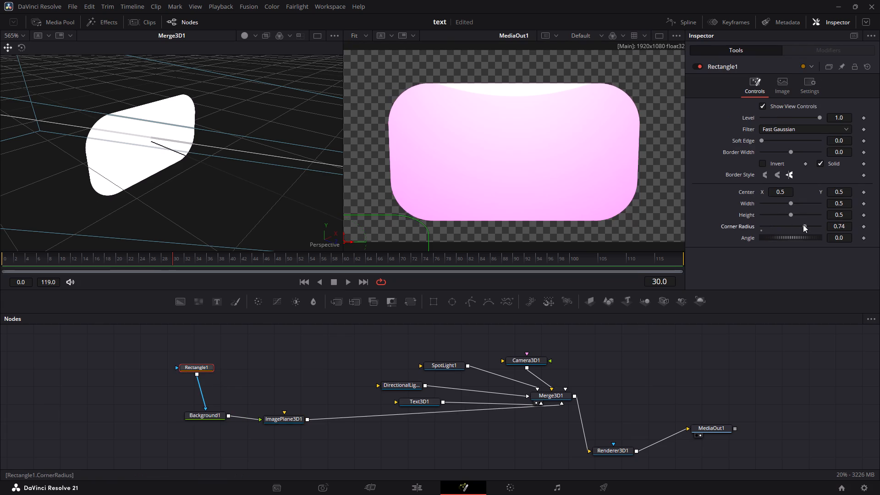
left_click_drag(803, 225, 782, 223)
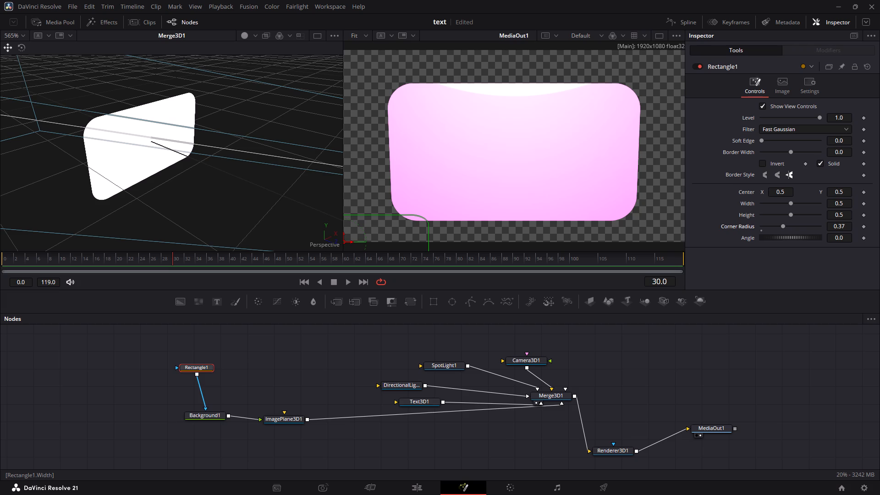
Resize the Rectangle1 mask into a narrow bar with a height of 0.117 and a width of 0.425.
left_click_drag(847, 216, 846, 216)
left_click_drag(846, 216, 700, 196)
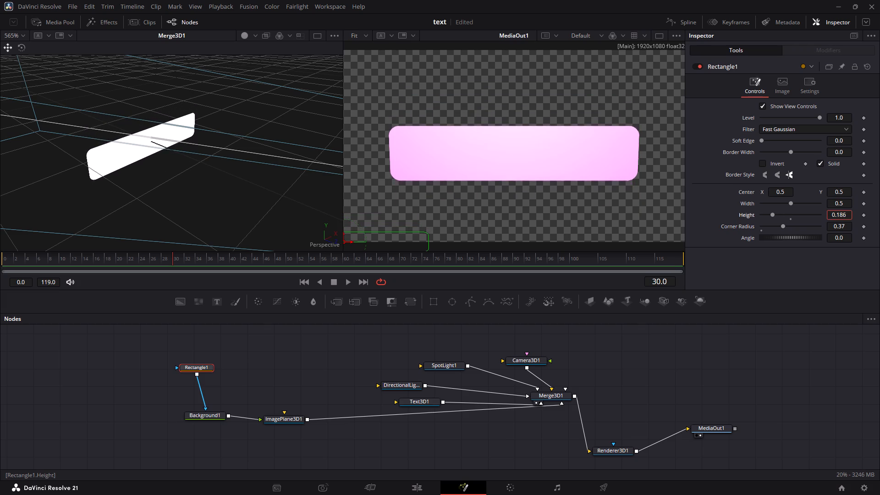
left_click_drag(700, 196, 675, 194)
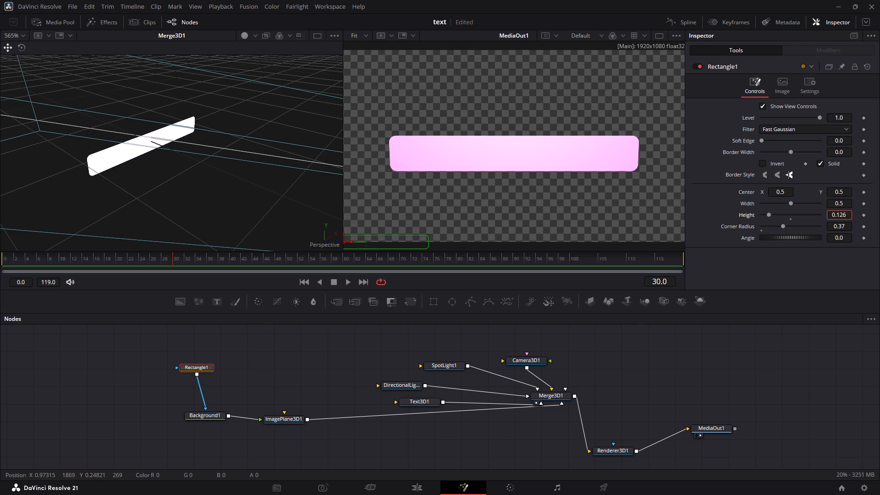
left_click_drag(675, 194, 669, 193)
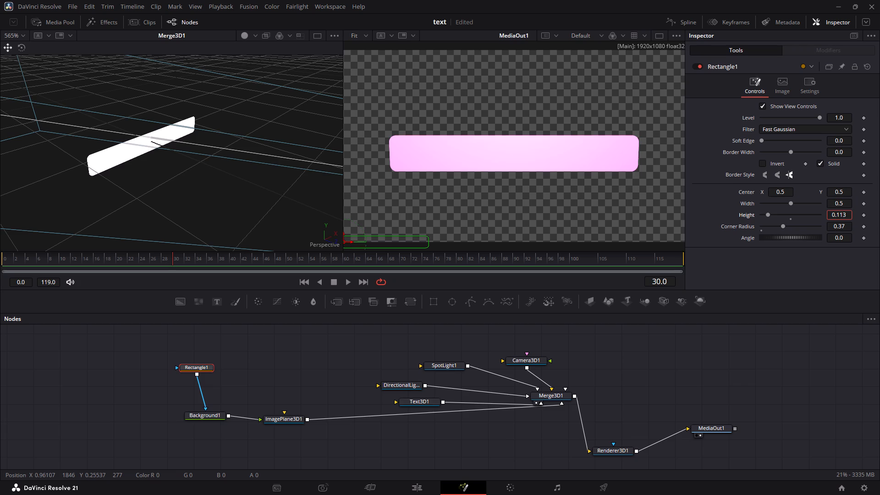
left_click_drag(669, 193, 671, 193)
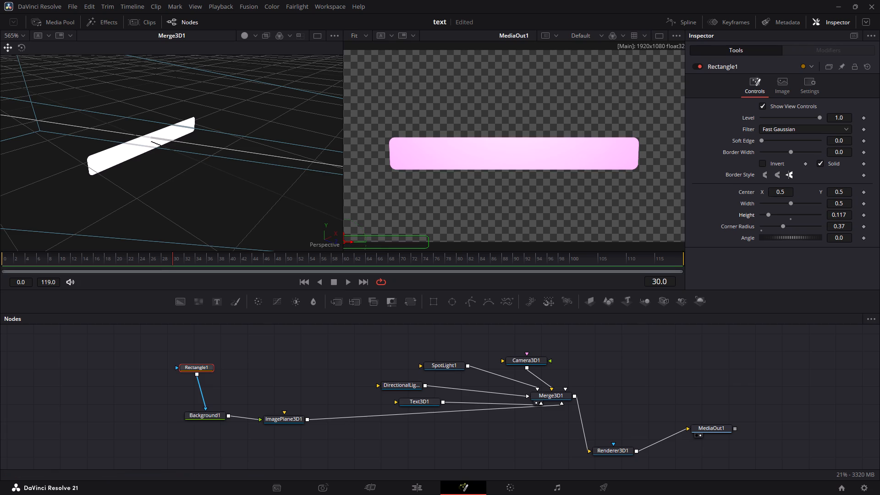
left_click_drag(846, 205, 812, 204)
Set Rectangle1's corner radius to 1.0 to give the bar a pill shape.
left_click_drag(838, 229, 440, 225)
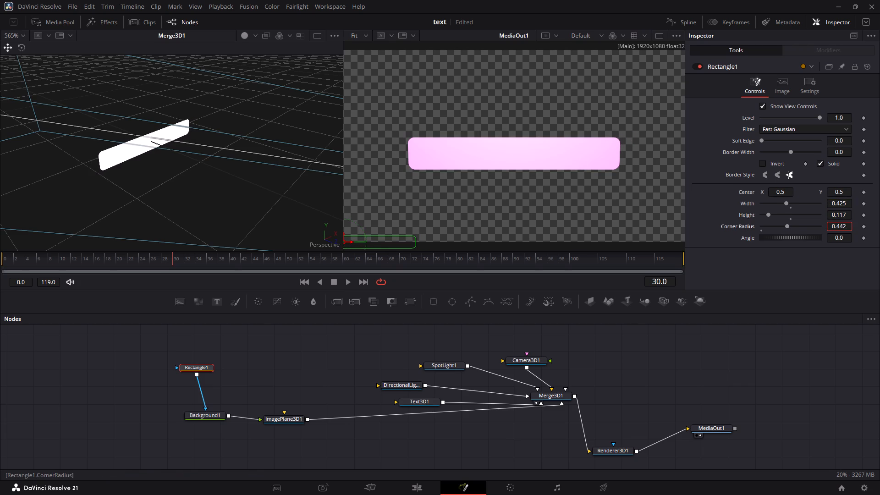
left_click_drag(440, 225, 517, 133)
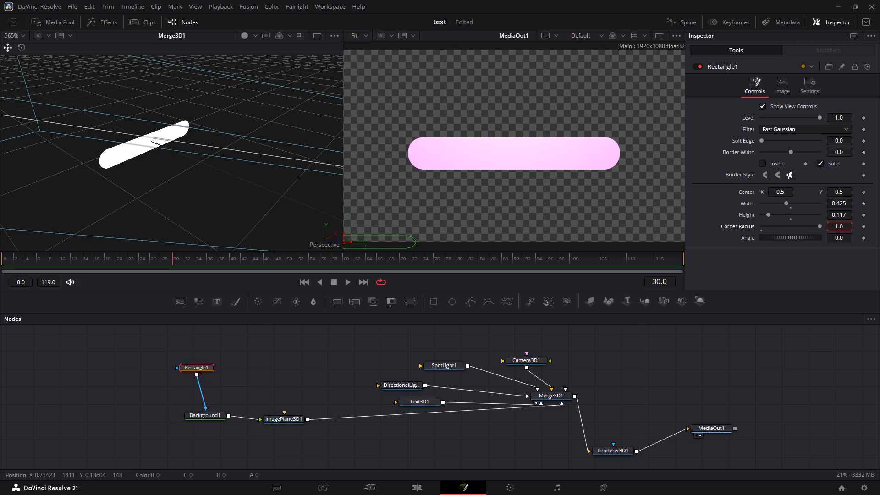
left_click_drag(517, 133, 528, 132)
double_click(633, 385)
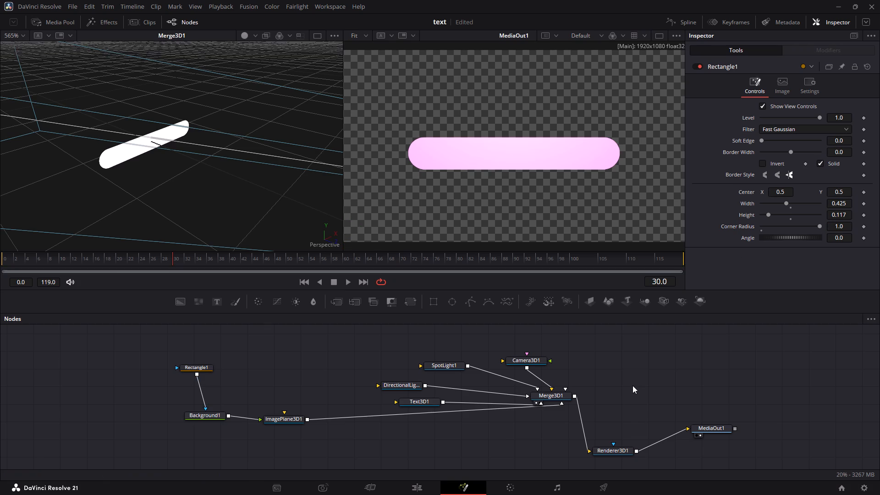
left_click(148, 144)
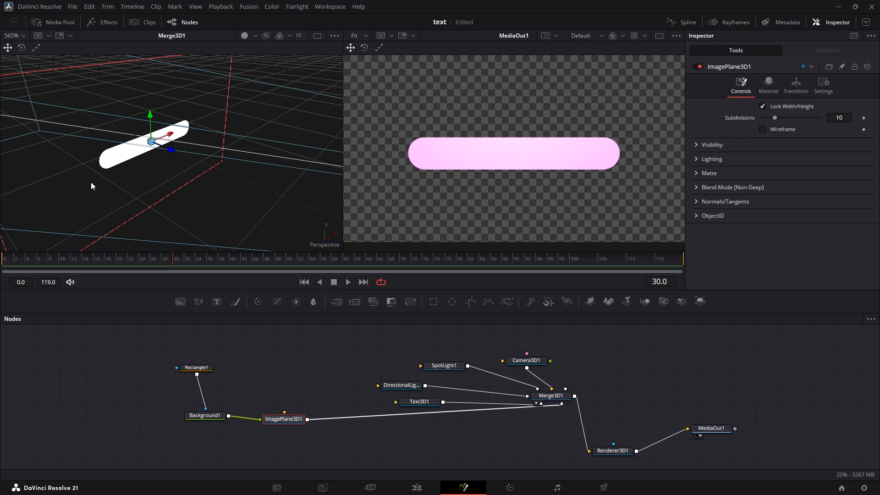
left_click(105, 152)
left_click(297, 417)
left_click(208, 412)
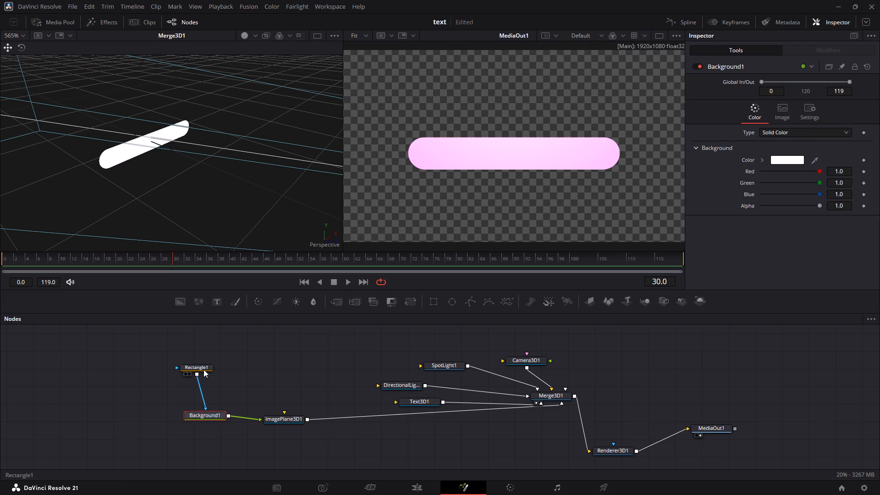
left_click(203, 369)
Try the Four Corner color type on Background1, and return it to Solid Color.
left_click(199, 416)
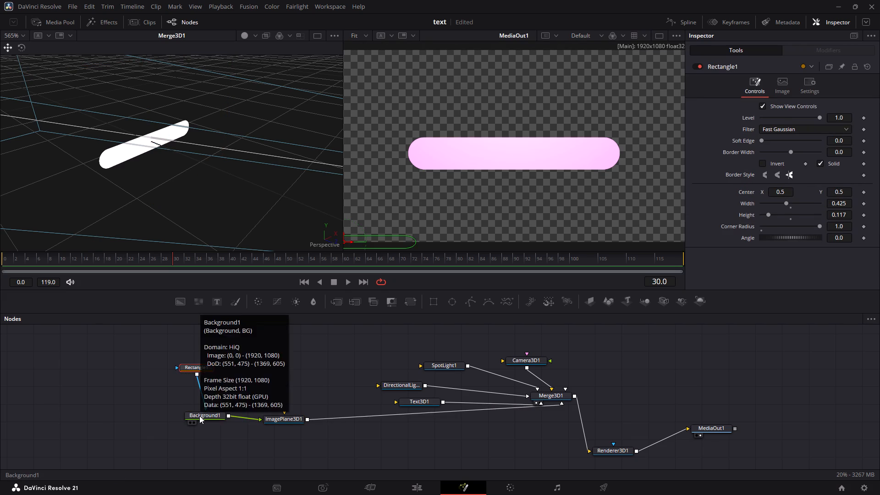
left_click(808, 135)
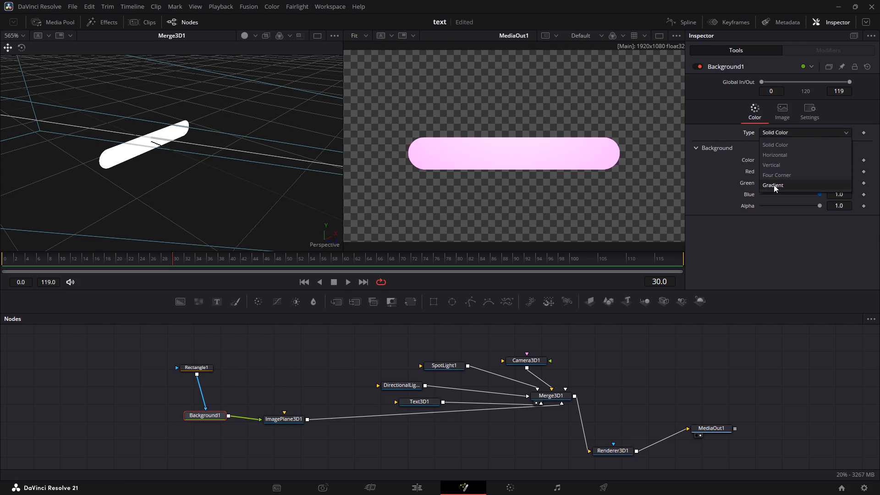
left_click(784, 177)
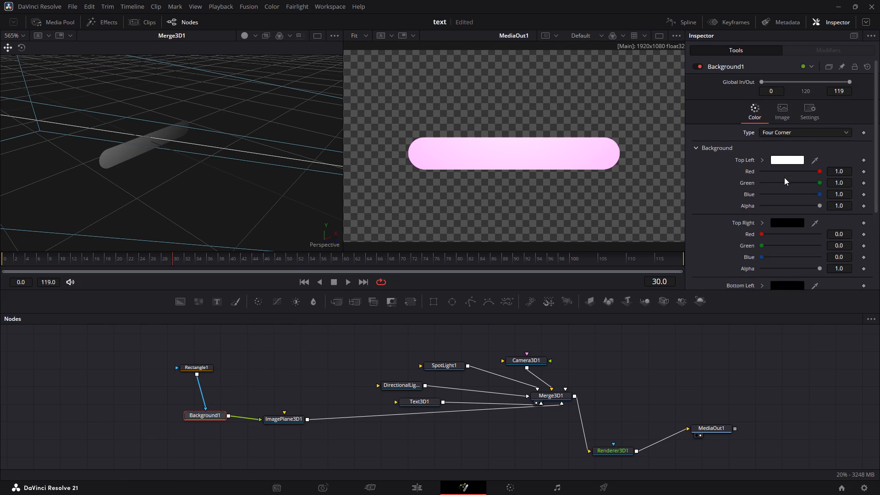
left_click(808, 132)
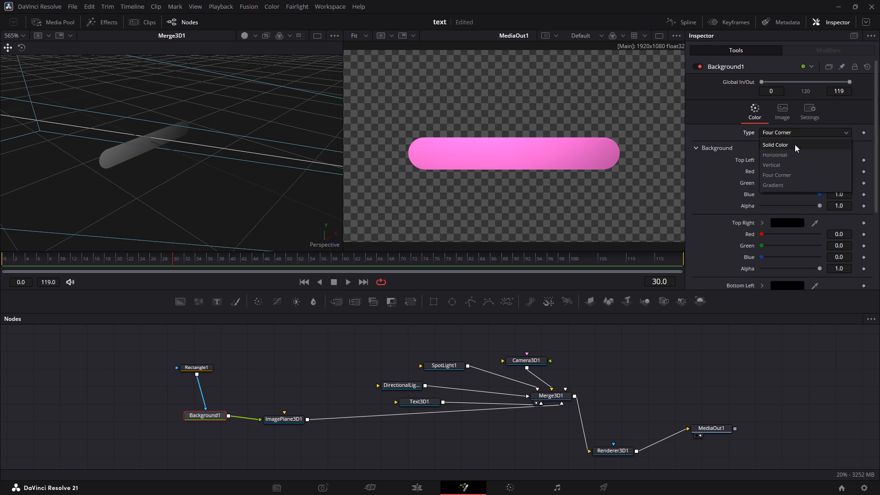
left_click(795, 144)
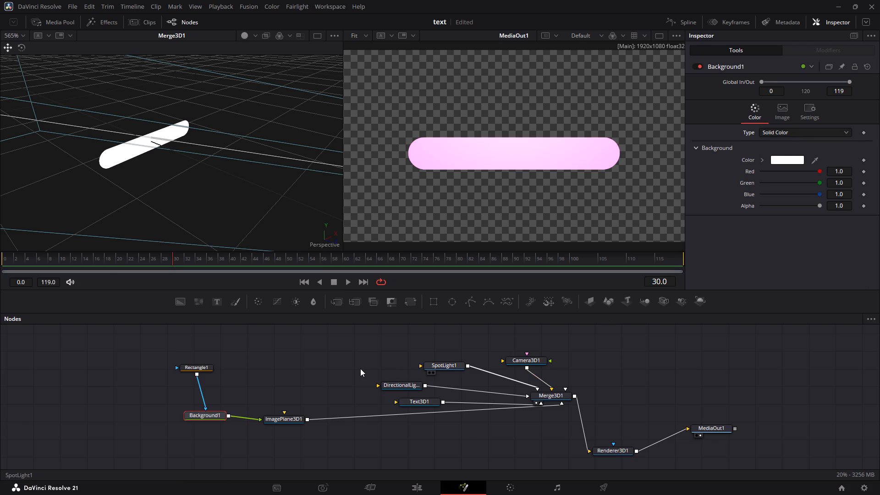
Add a Shape3D node fed by Background1 beside ImagePlane3D1 and connect its output to Merge3D1.
left_click(360, 368)
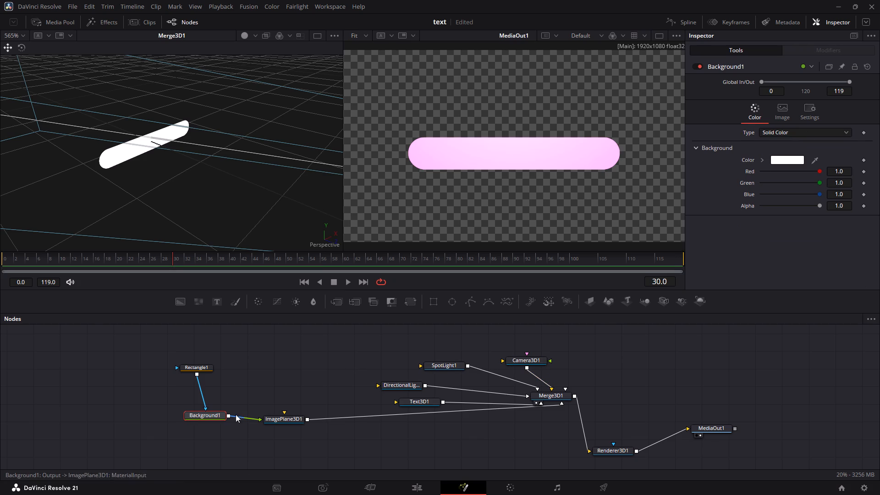
left_click_drag(288, 417, 358, 410)
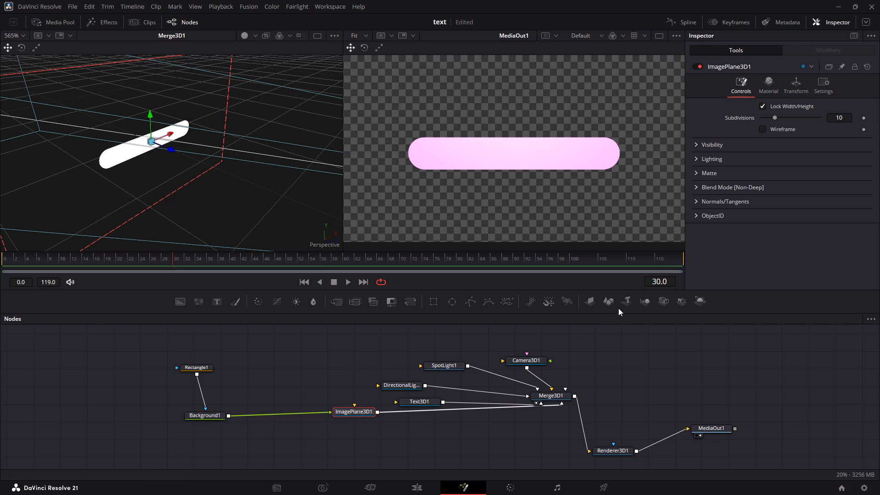
left_click_drag(609, 302, 293, 412)
left_click_drag(275, 412, 308, 373)
left_click_drag(317, 376, 536, 389)
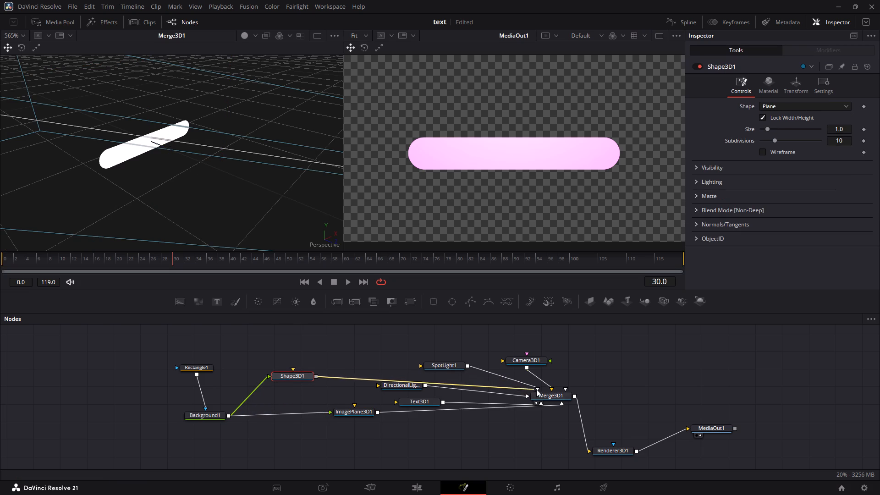
left_click_drag(536, 389, 547, 395)
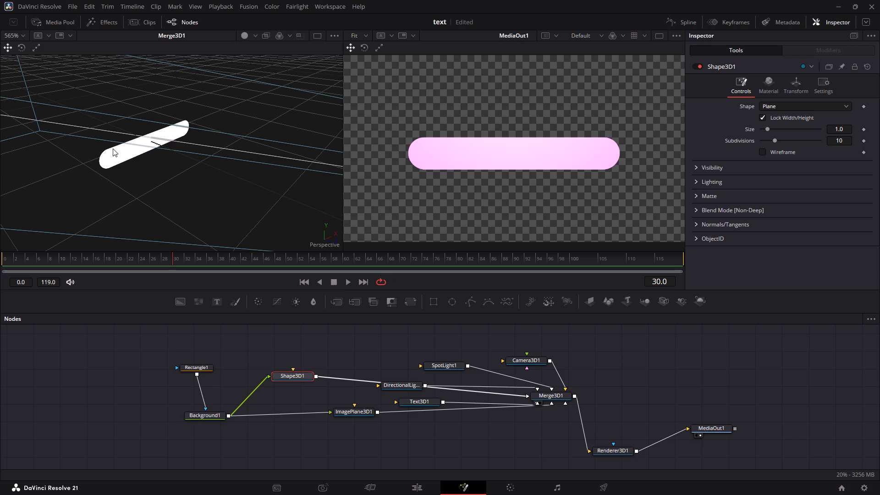
Move the Shape3D1 plane back along Z until it sits just in front of the pill-shaped image plane.
scroll(113, 149, "up", 1)
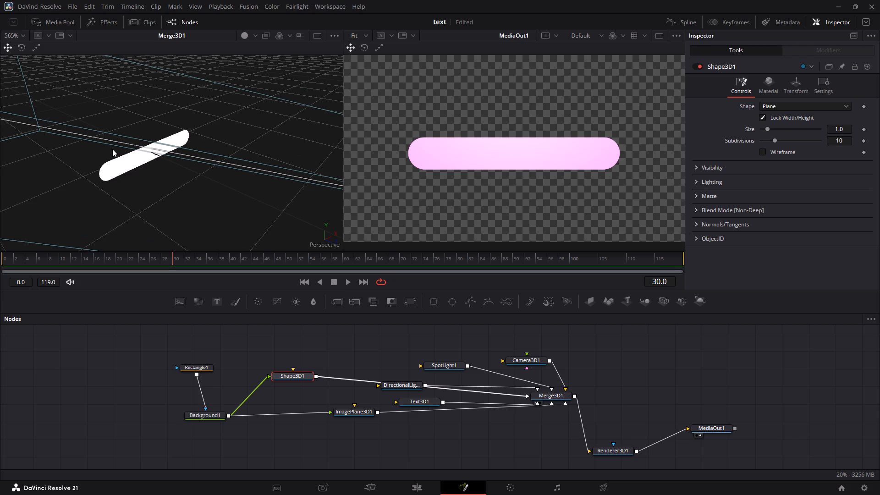
scroll(112, 149, "up", 1)
left_click(299, 379)
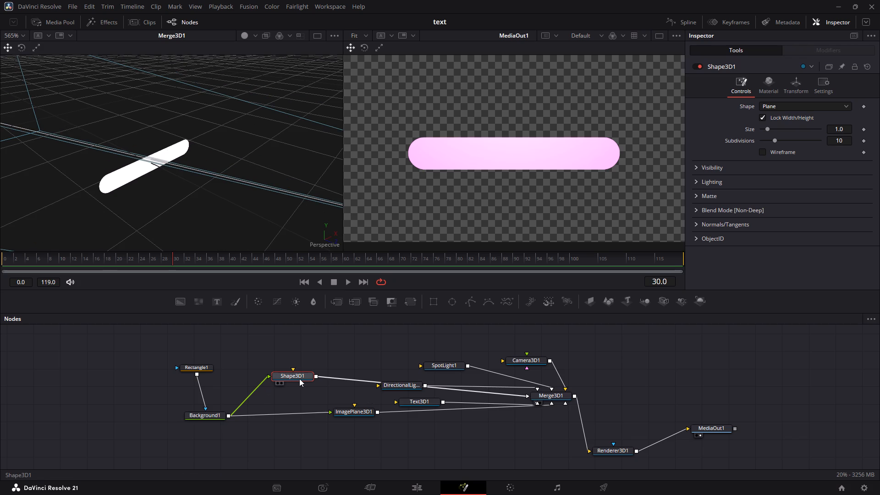
left_click(768, 131)
scroll(126, 164, "up", 5, "ctrl")
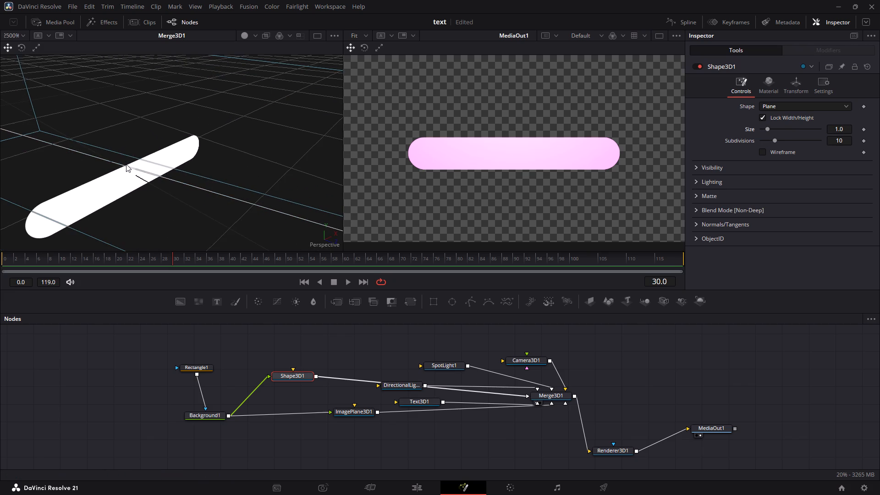
scroll(126, 164, "down", 11, "ctrl")
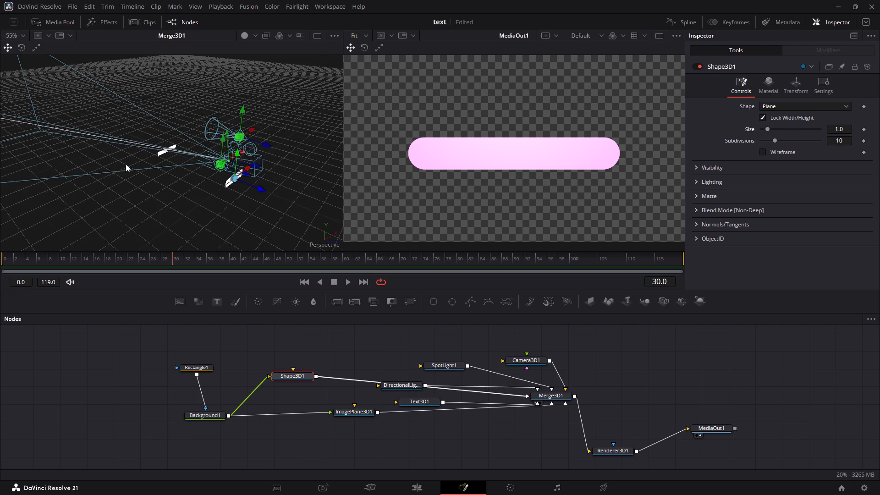
scroll(126, 164, "down", 2, "ctrl")
scroll(126, 163, "up", 3, "ctrl")
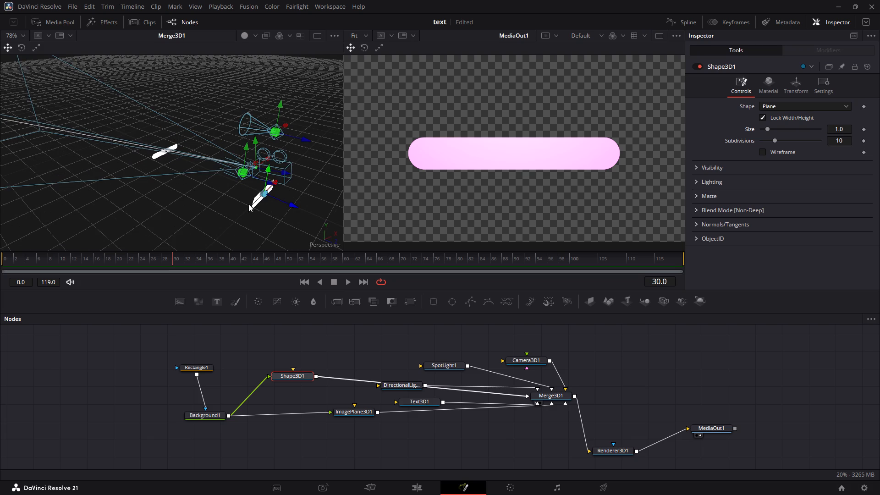
left_click_drag(290, 203, 208, 180)
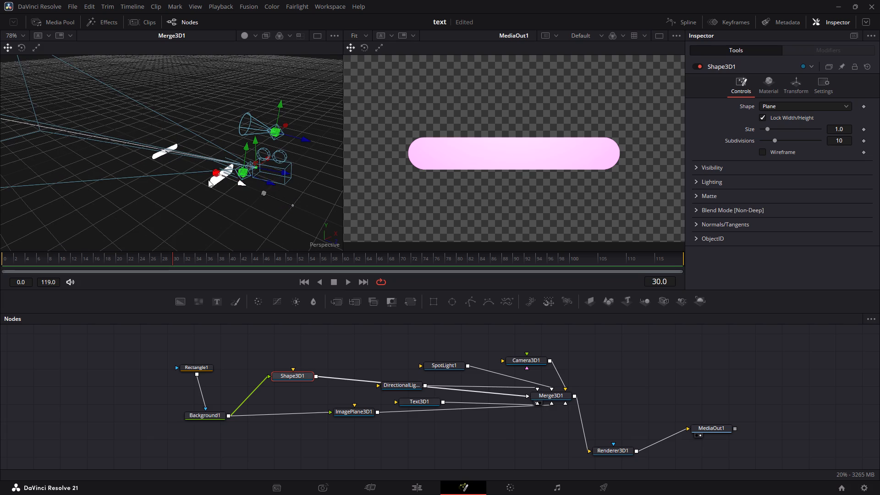
left_click_drag(208, 180, 218, 180)
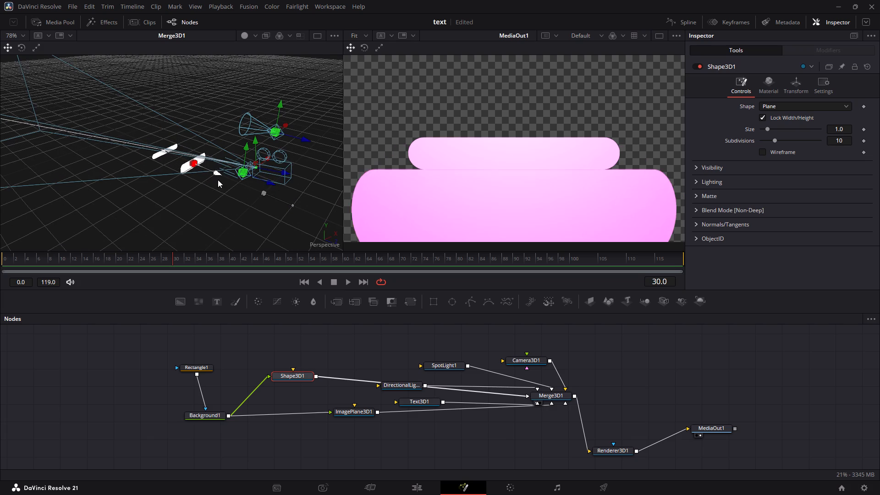
left_click_drag(218, 180, 189, 179)
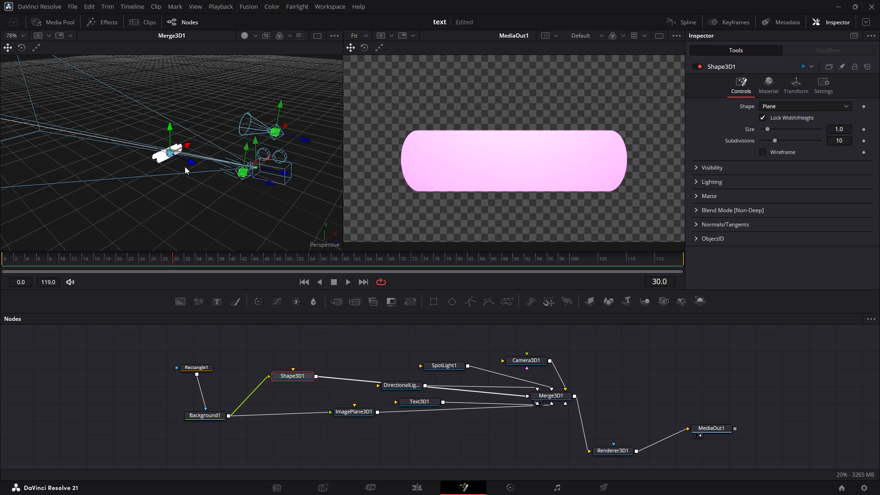
Examine the spacing and alignment between Shape3D1 and the image plane from several angles in the 3D view.
middle_click_drag(187, 163, 211, 181)
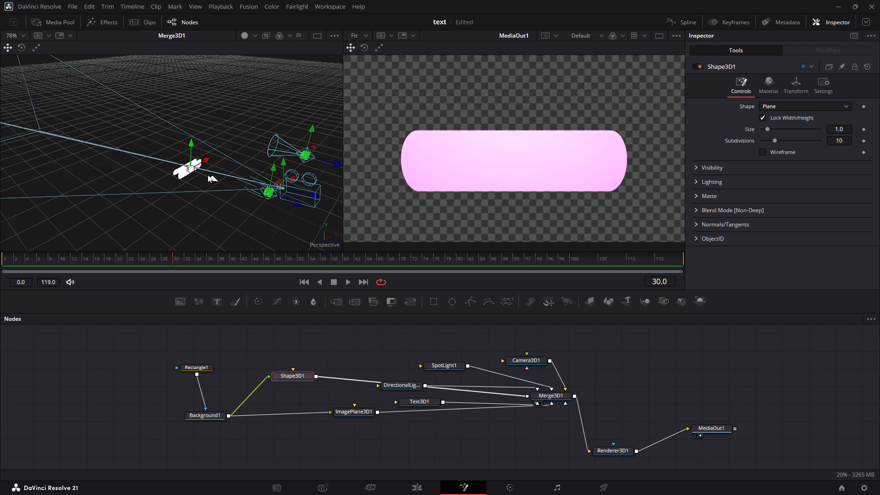
right_click_drag(205, 176, 313, 171, "shift")
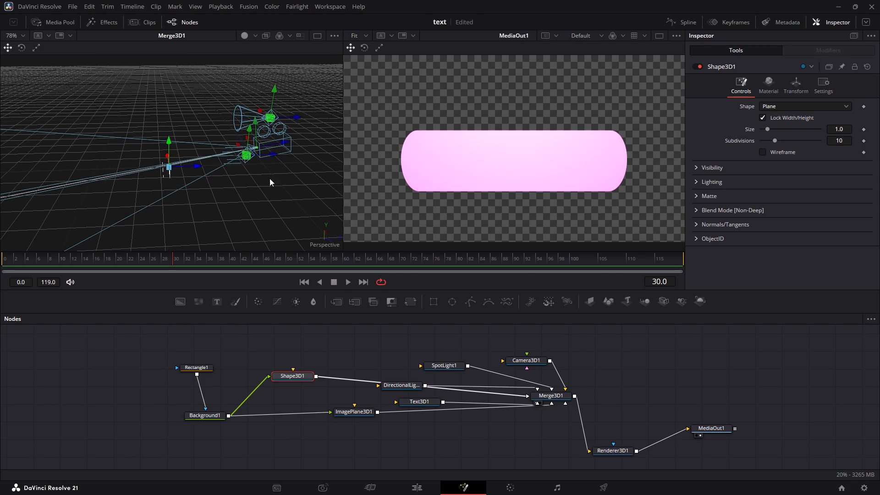
scroll(155, 174, "up", 8, "ctrl")
scroll(161, 170, "down", 3, "ctrl")
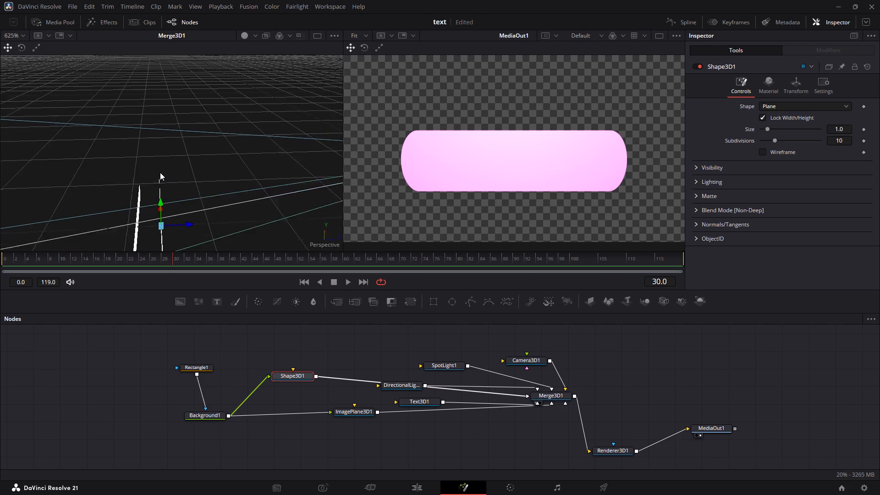
scroll(160, 172, "down", 4, "ctrl")
scroll(164, 199, "up", 4, "ctrl")
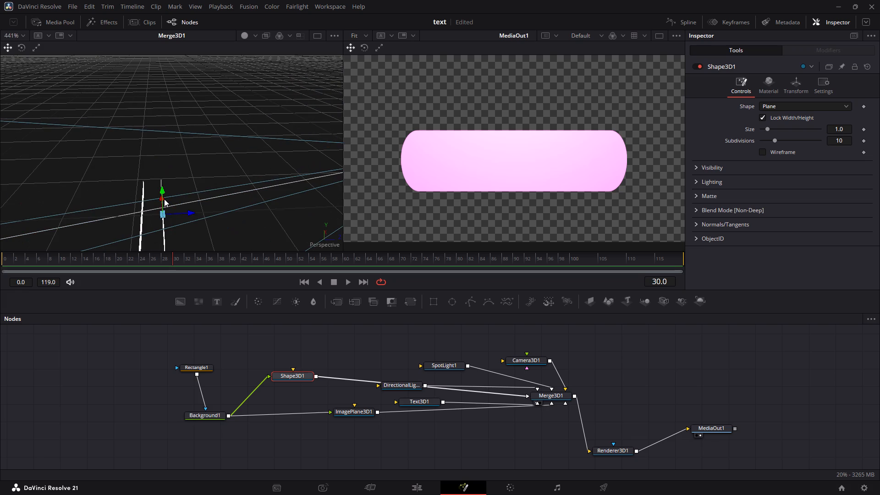
middle_click_drag(176, 192, 183, 145)
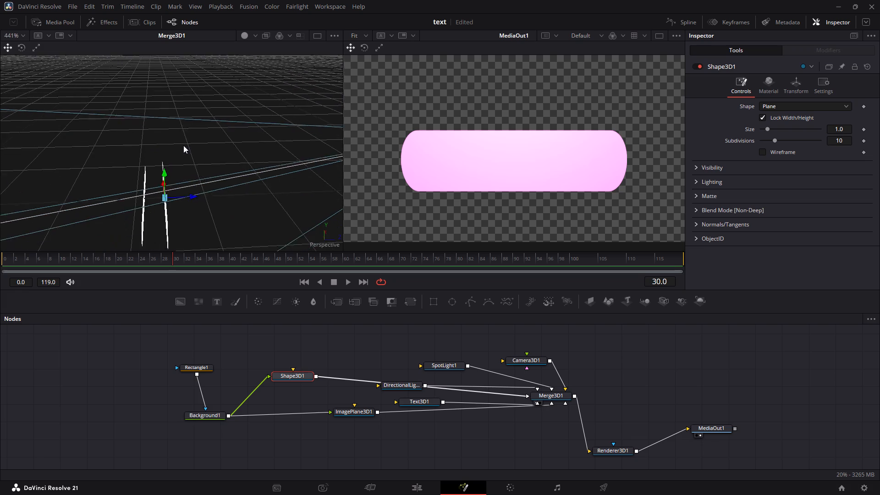
middle_click_drag(183, 145, 156, 63)
scroll(194, 61, "up", 1)
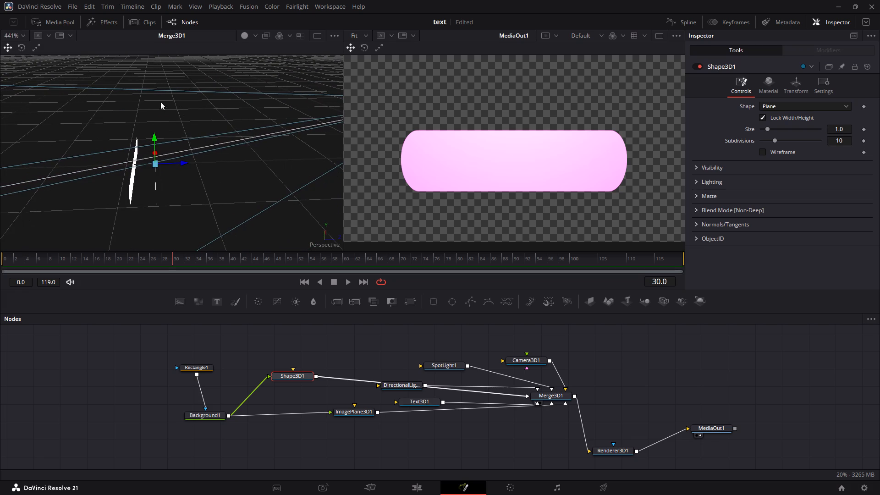
scroll(149, 171, "up", 4, "ctrl")
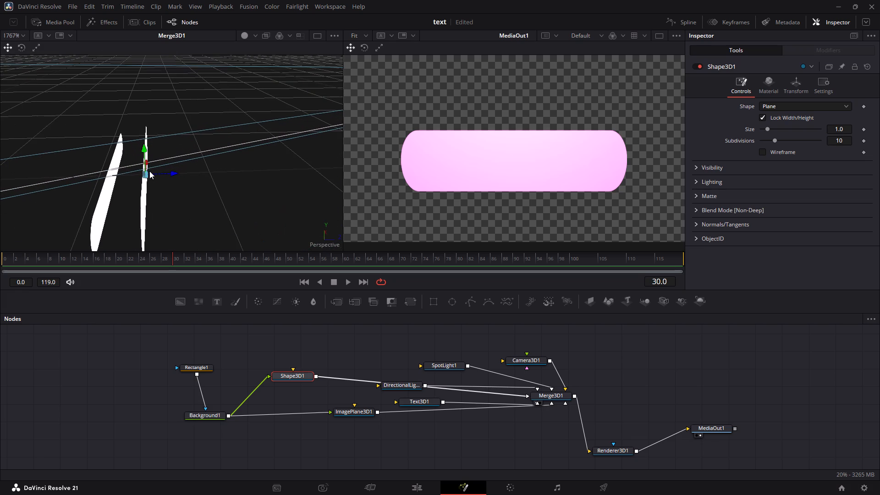
right_click_drag(151, 171, 69, 151, "shift")
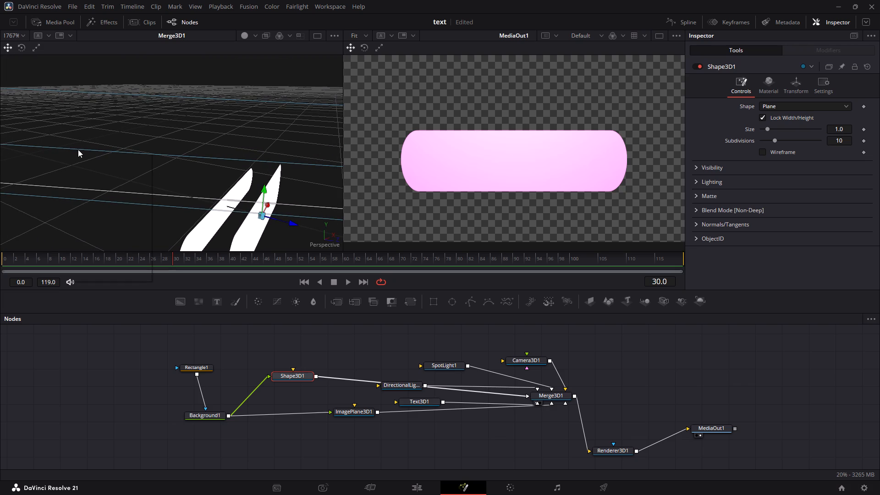
scroll(78, 149, "down", 4)
middle_click(113, 139)
scroll(113, 139, "down", 2, "ctrl")
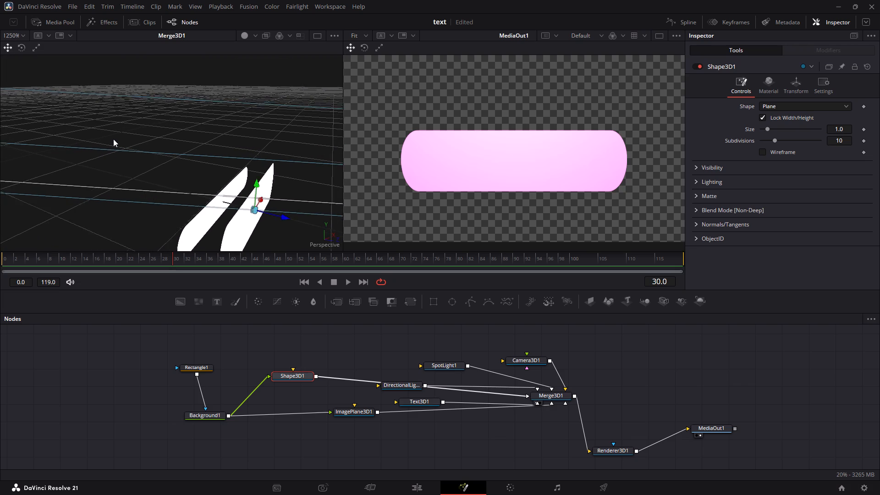
scroll(113, 139, "down", 4, "ctrl")
scroll(186, 169, "down", 4)
scroll(185, 171, "up", 4)
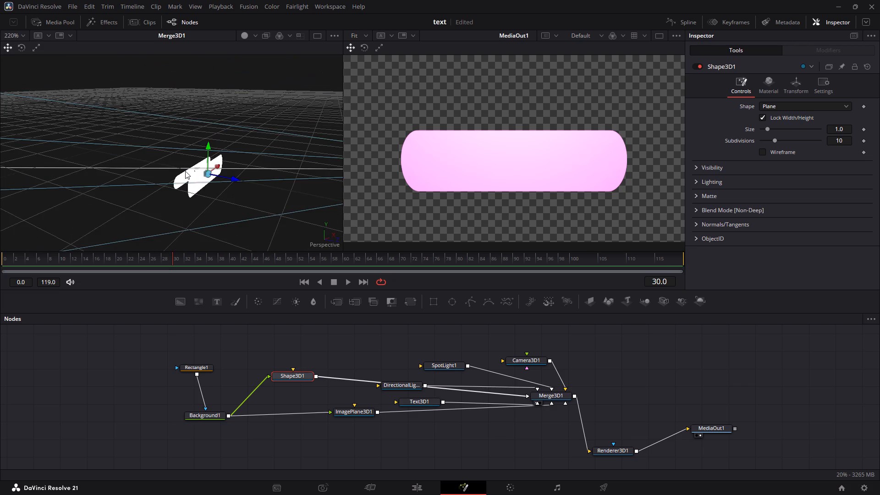
scroll(185, 171, "down", 1)
scroll(185, 171, "up", 1)
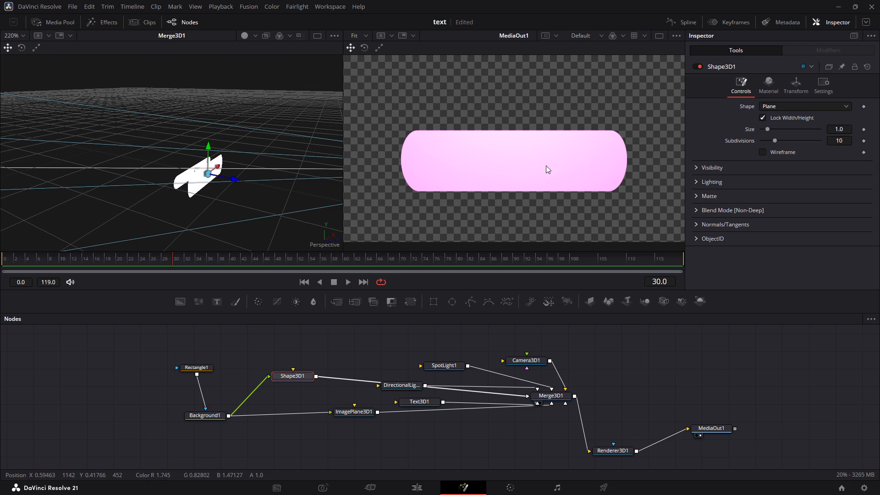
left_click(309, 376)
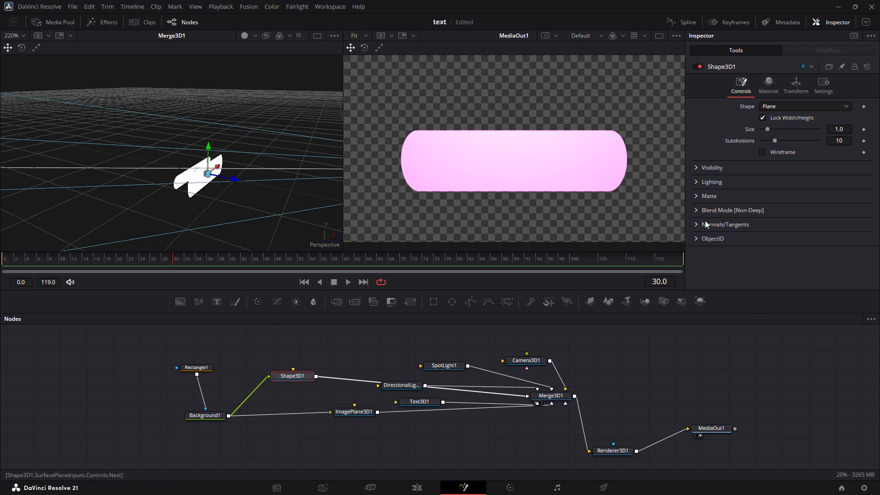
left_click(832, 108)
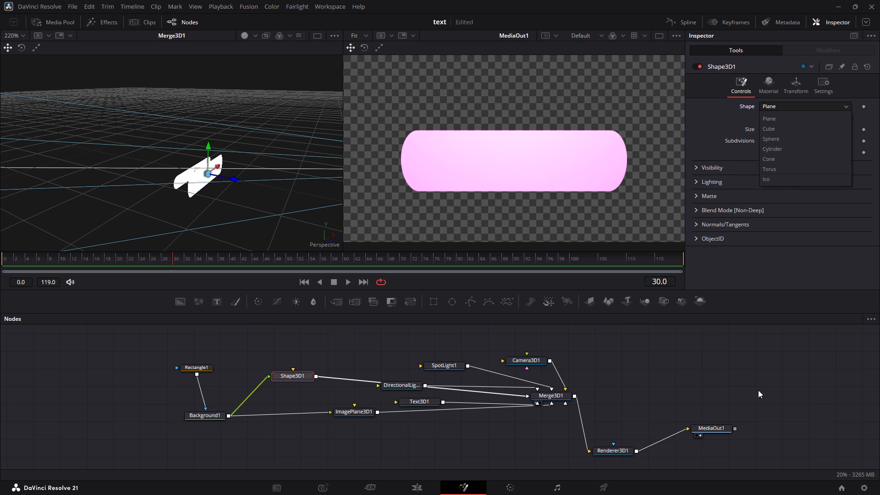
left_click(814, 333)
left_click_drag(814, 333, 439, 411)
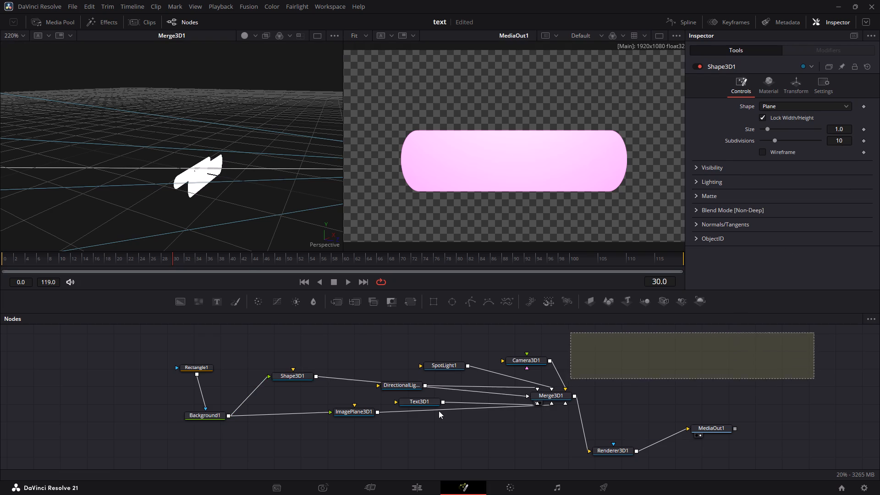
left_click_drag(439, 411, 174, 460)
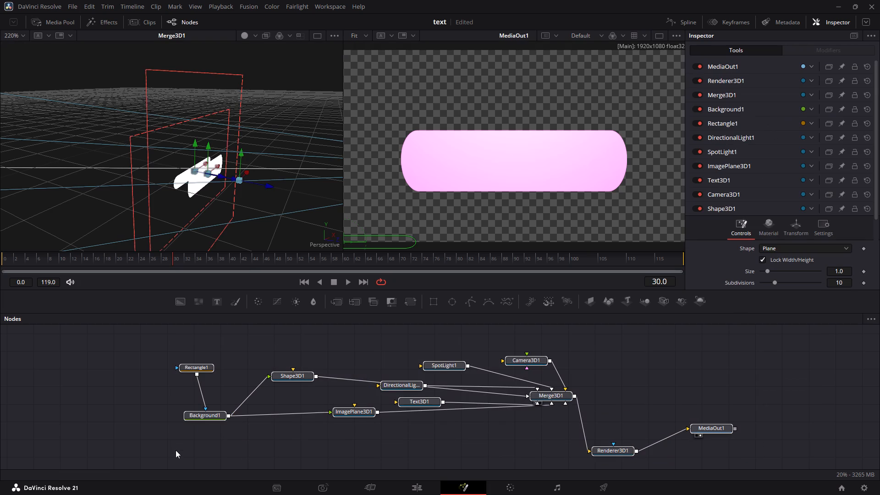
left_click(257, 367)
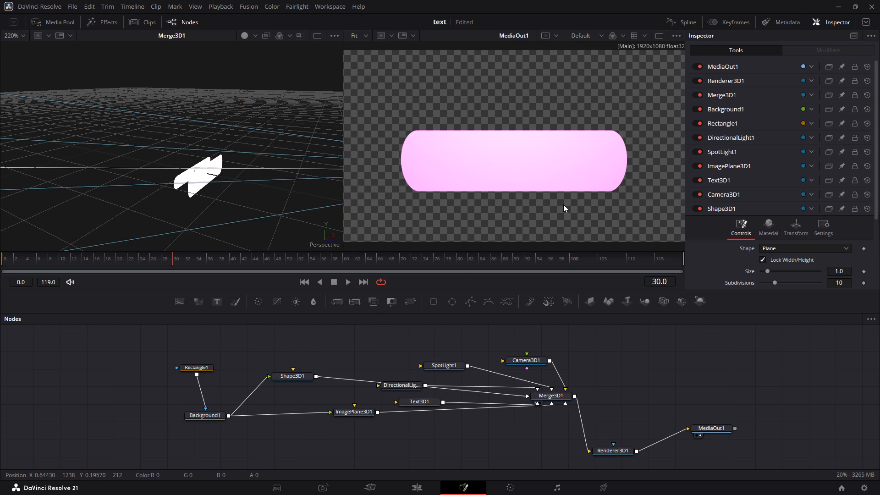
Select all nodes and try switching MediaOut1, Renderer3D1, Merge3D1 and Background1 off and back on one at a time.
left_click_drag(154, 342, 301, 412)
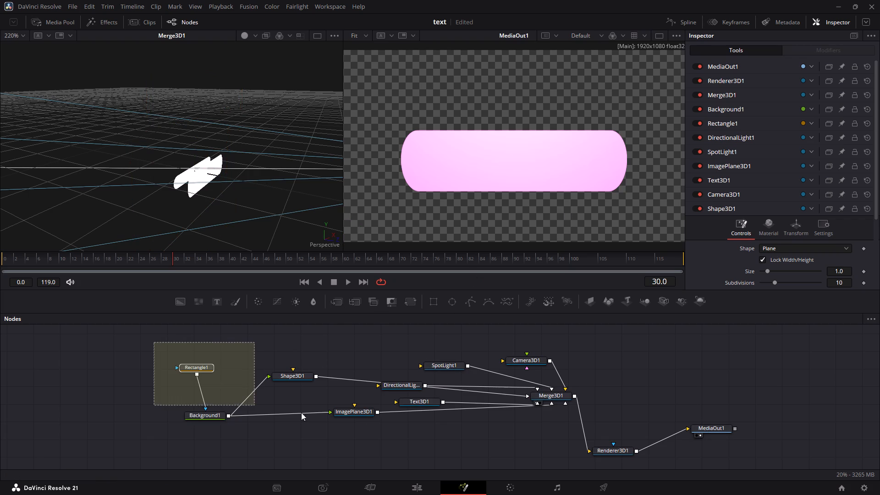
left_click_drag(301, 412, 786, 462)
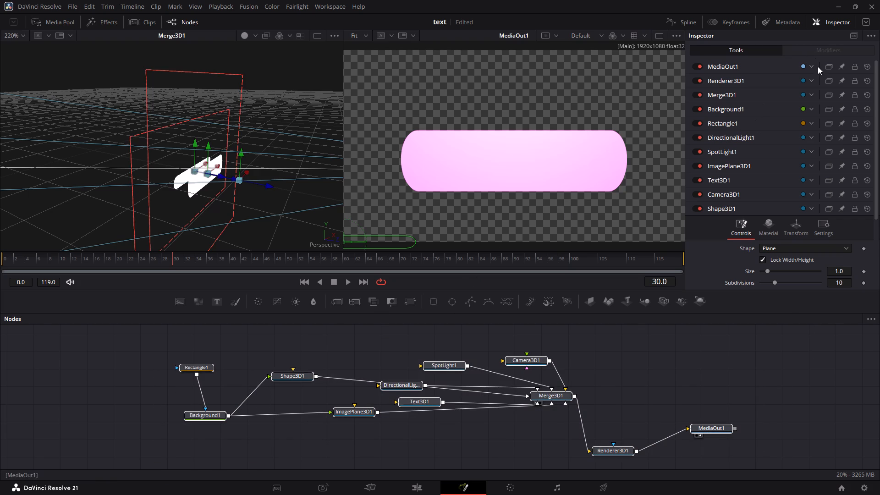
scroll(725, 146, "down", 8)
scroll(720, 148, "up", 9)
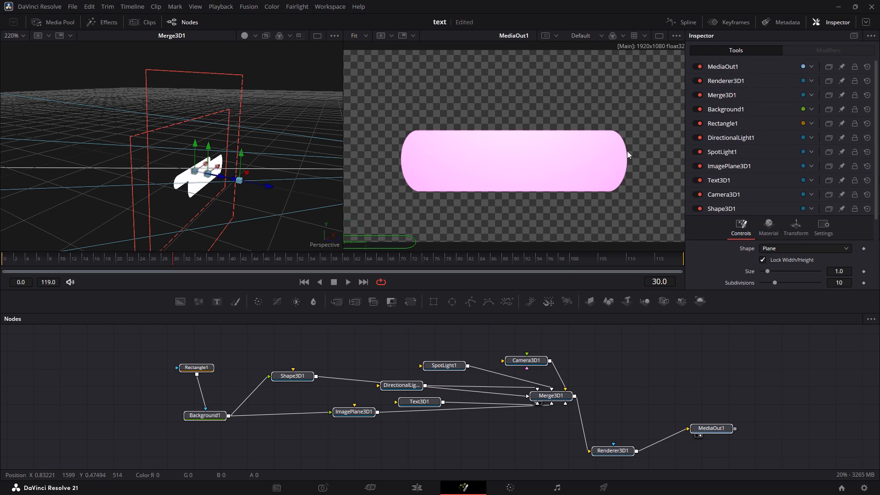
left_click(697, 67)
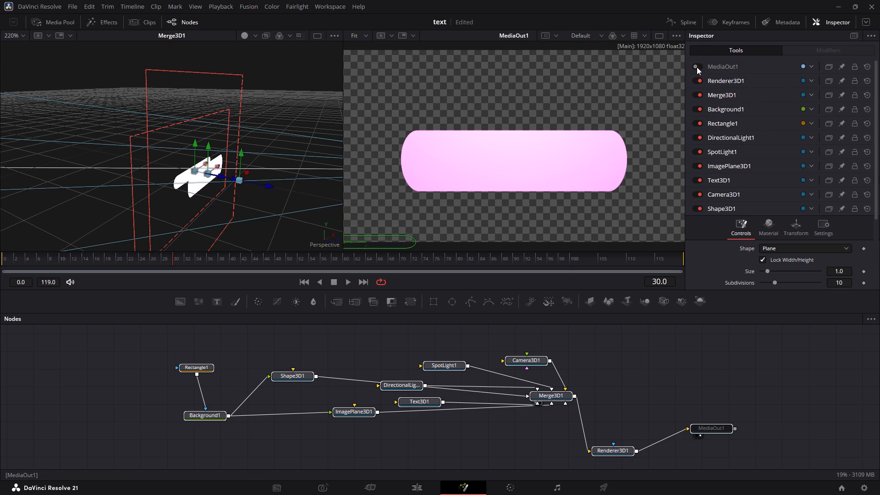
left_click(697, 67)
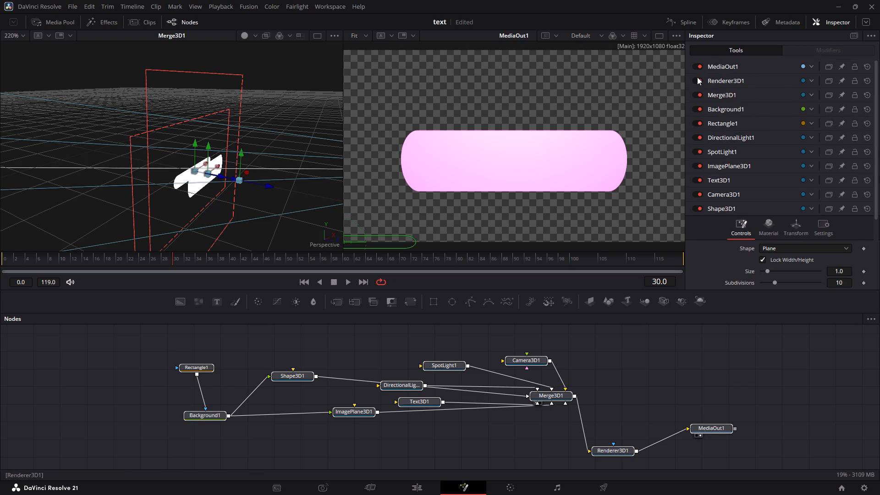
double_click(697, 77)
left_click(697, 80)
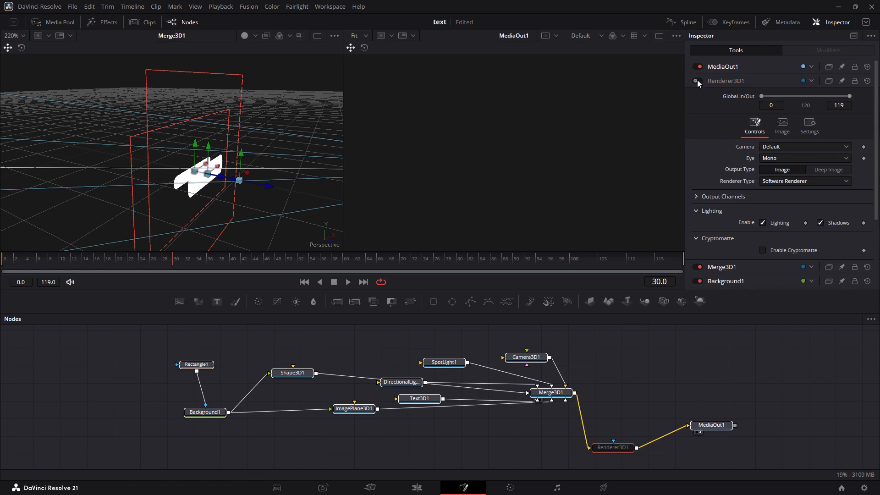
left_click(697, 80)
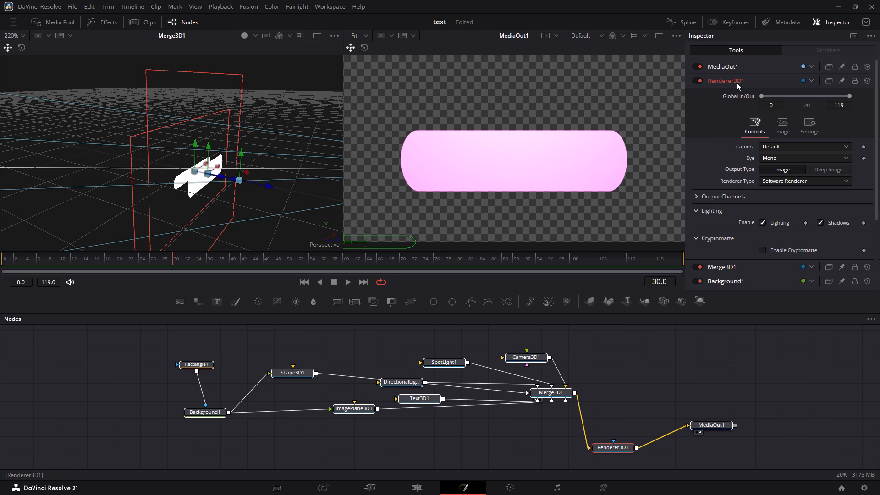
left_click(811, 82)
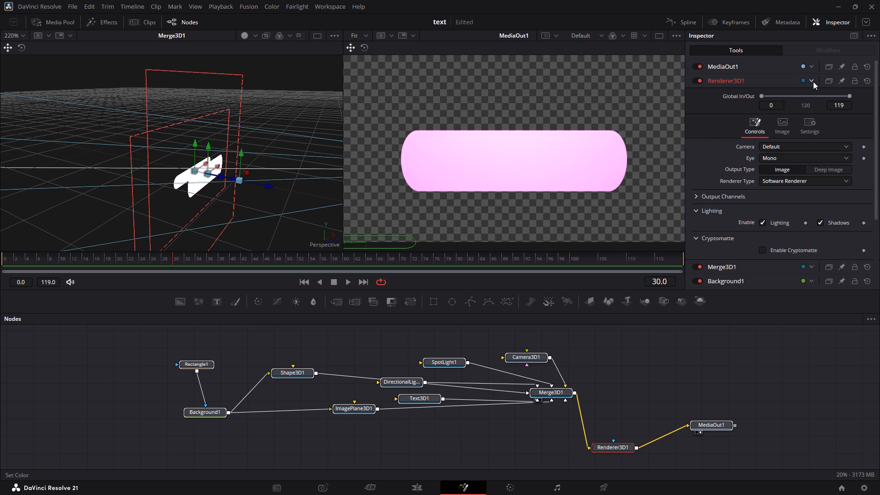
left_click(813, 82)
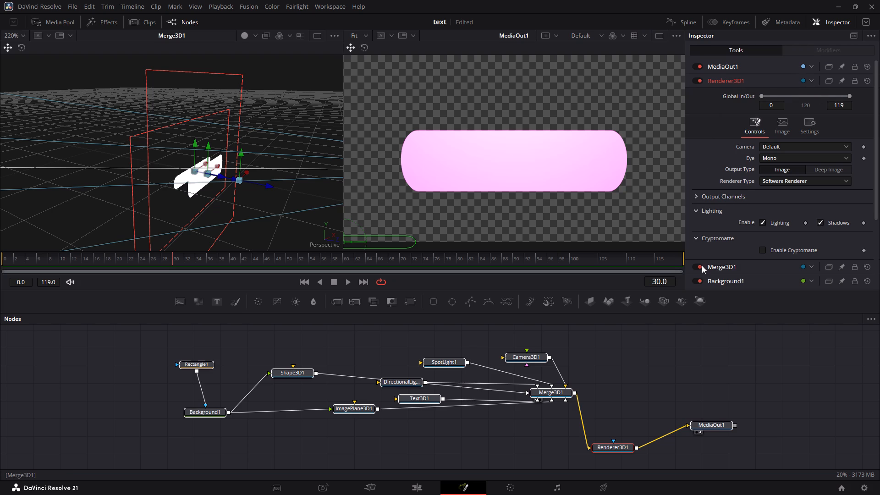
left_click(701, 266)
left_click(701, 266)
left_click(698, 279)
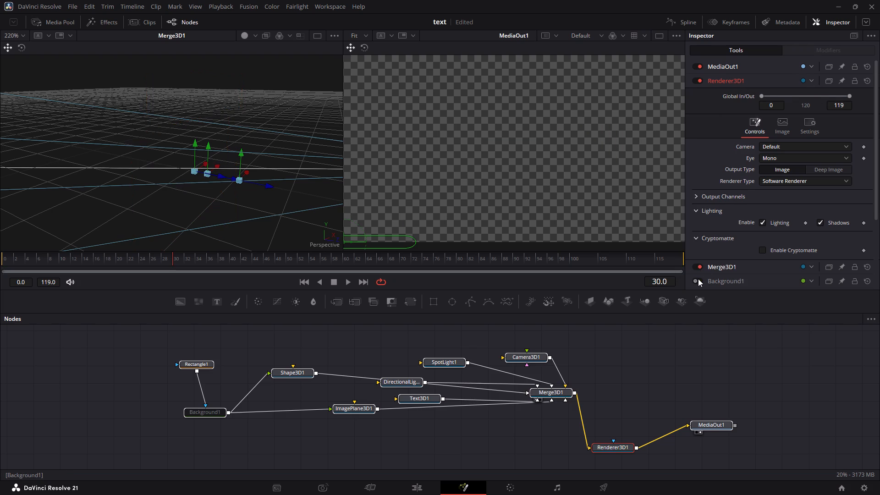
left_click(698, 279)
Delete the Background1, Rectangle1, Shape3D1, ImagePlane3D1, Text3D1, DirectionalLight1 and SpotLight1 nodes, keeping the camera, merge, renderer and output.
left_click(577, 356)
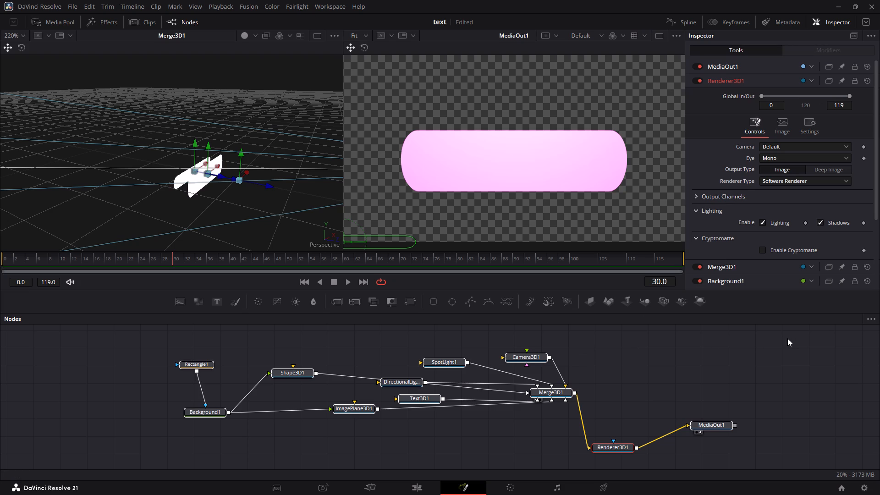
left_click_drag(784, 340, 671, 368)
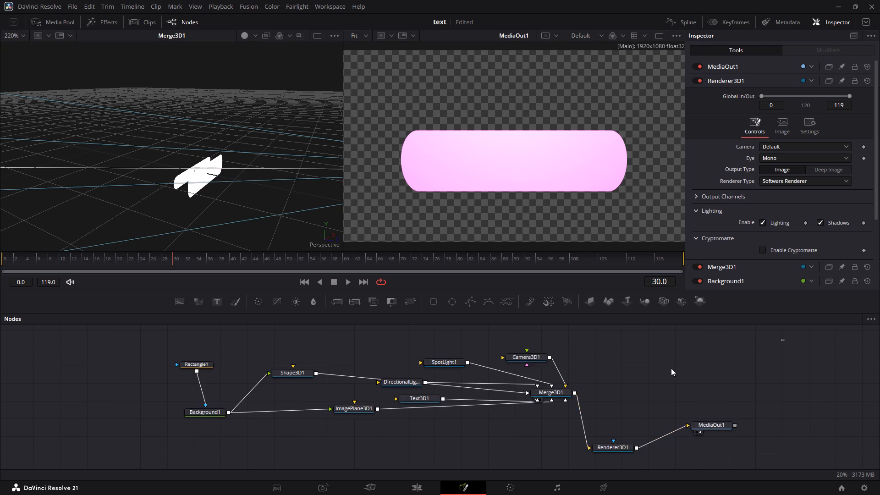
left_click_drag(671, 368, 155, 456)
left_click_drag(218, 332, 487, 450)
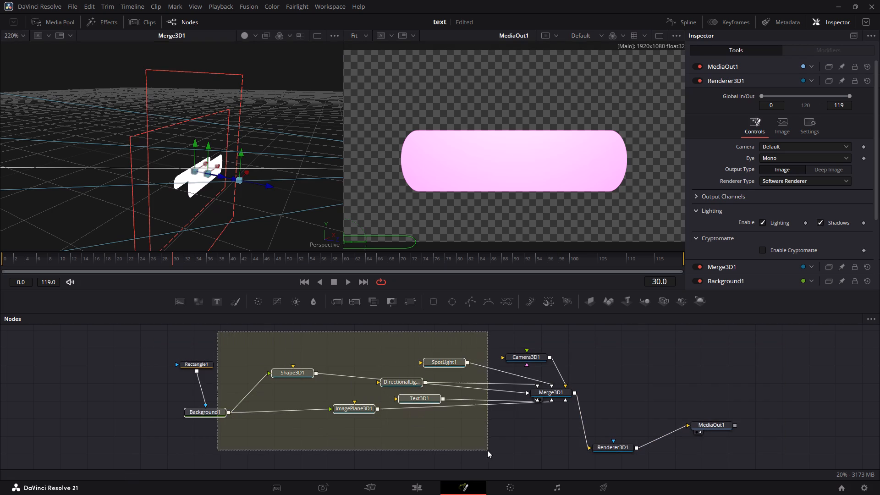
left_click_drag(487, 450, 447, 438)
key("BackSpace")
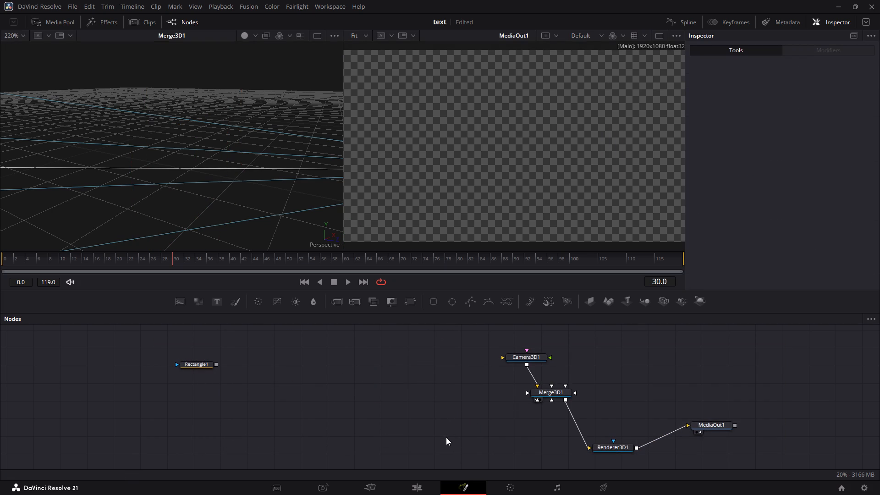
left_click_drag(162, 334, 229, 375)
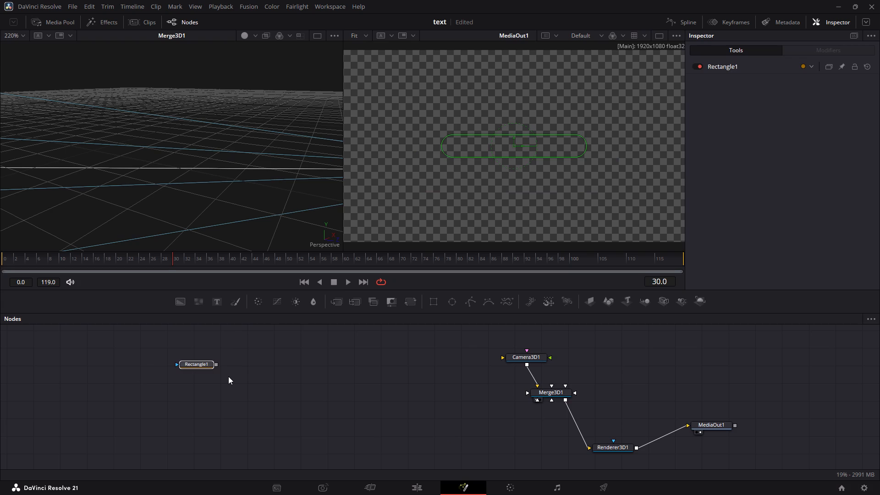
key("BackSpace")
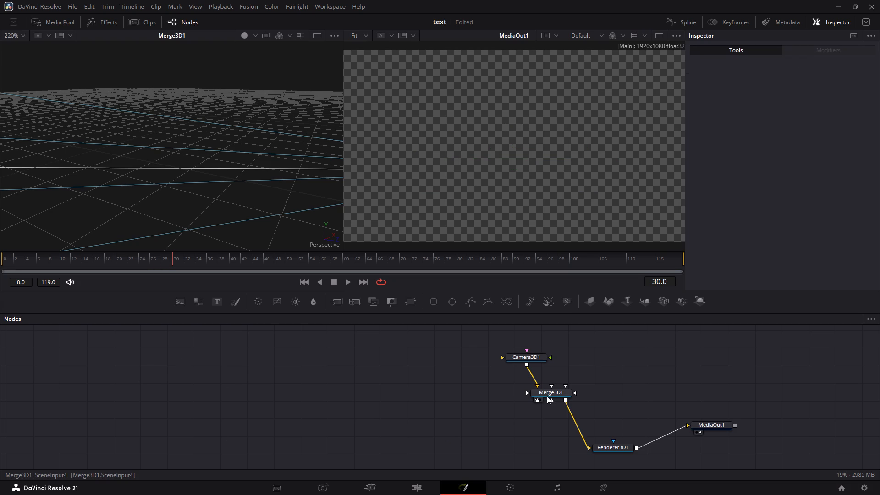
Rearrange the remaining nodes so Merge3D1 lines up with Renderer3D1 and Camera3D1 sits above Merge3D1.
left_click_drag(547, 394, 511, 447)
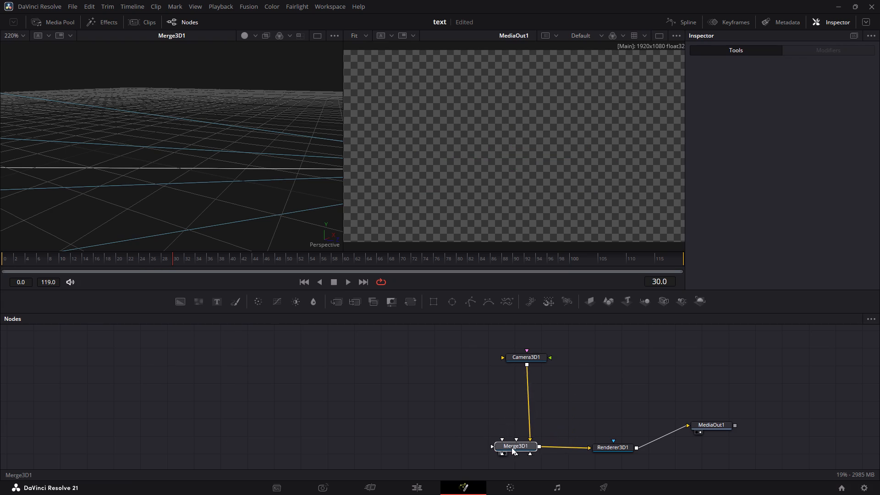
left_click_drag(511, 447, 502, 446)
left_click_drag(539, 354, 537, 362)
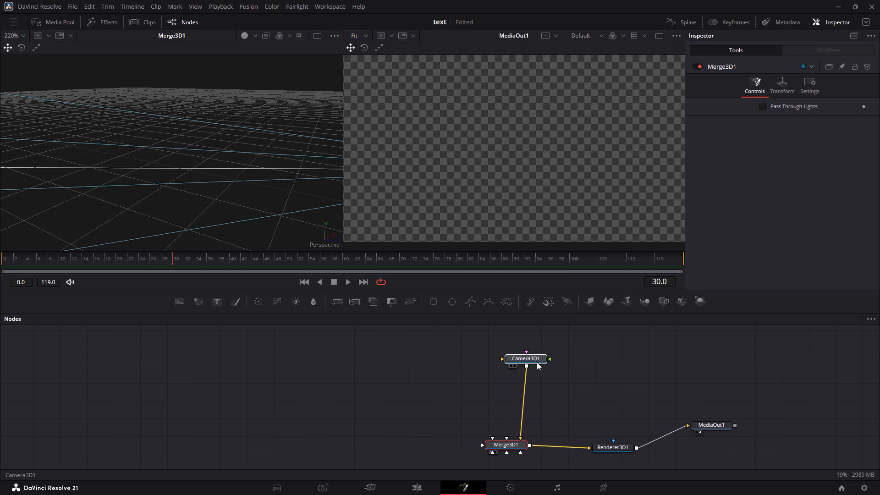
left_click_drag(537, 362, 530, 386)
scroll(528, 385, "down", 1)
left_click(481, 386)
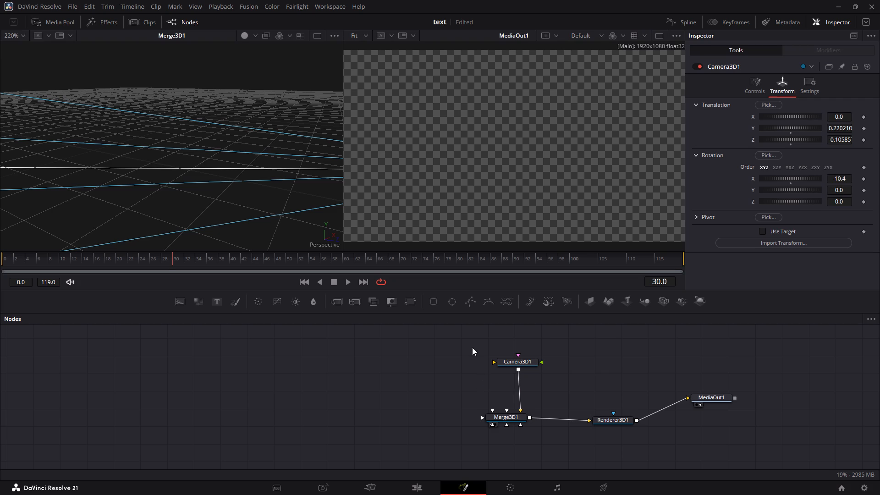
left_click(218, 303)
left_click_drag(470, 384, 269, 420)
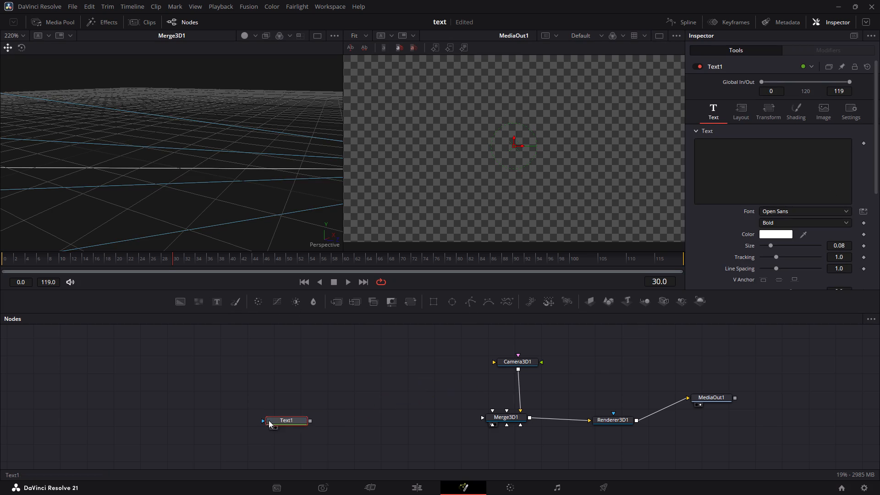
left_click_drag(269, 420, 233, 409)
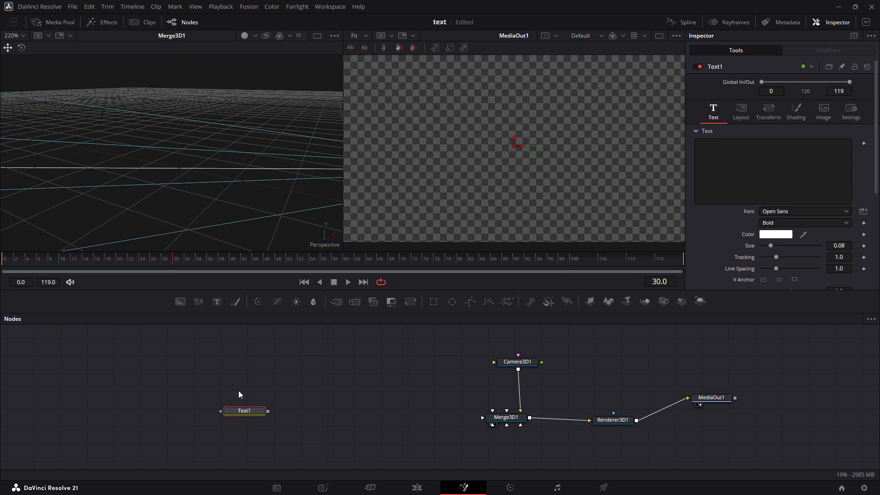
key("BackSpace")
Add a Text3D node well before Merge3D1 in the node flow and connect its output to Merge3D1.
left_click(625, 301)
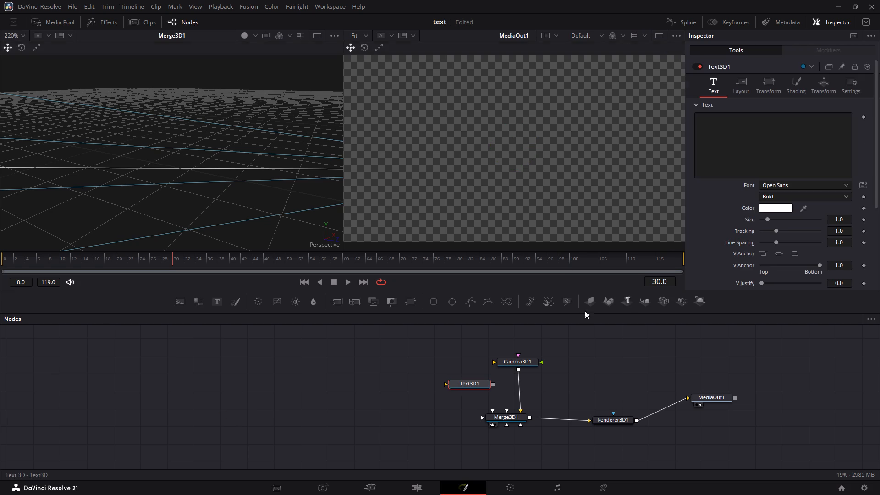
left_click_drag(455, 381, 194, 412)
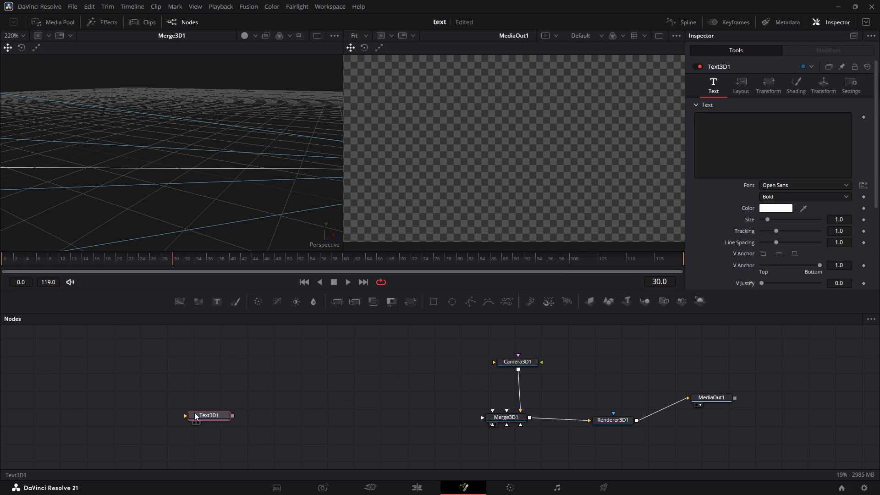
left_click_drag(194, 412, 204, 415)
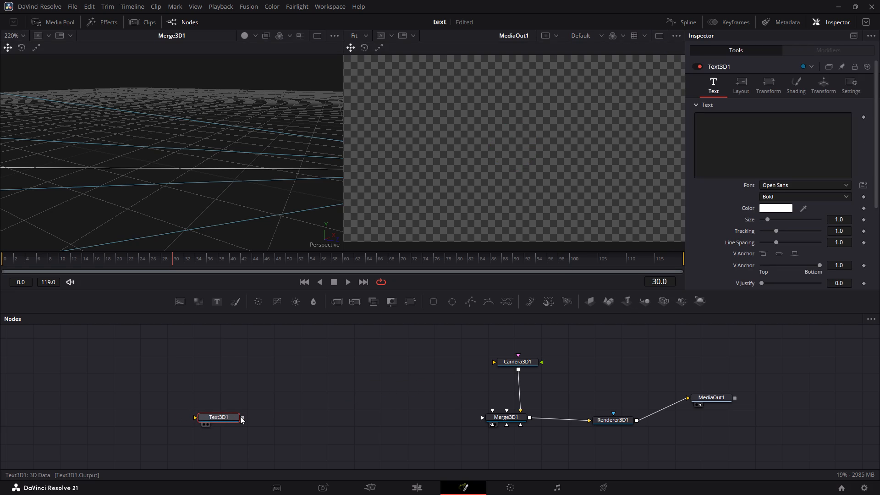
left_click_drag(242, 416, 489, 417)
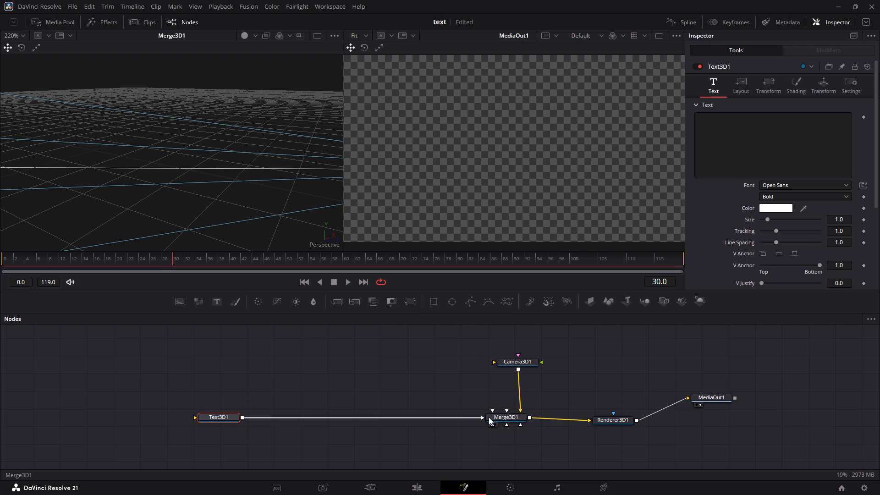
left_click_drag(216, 417, 221, 417)
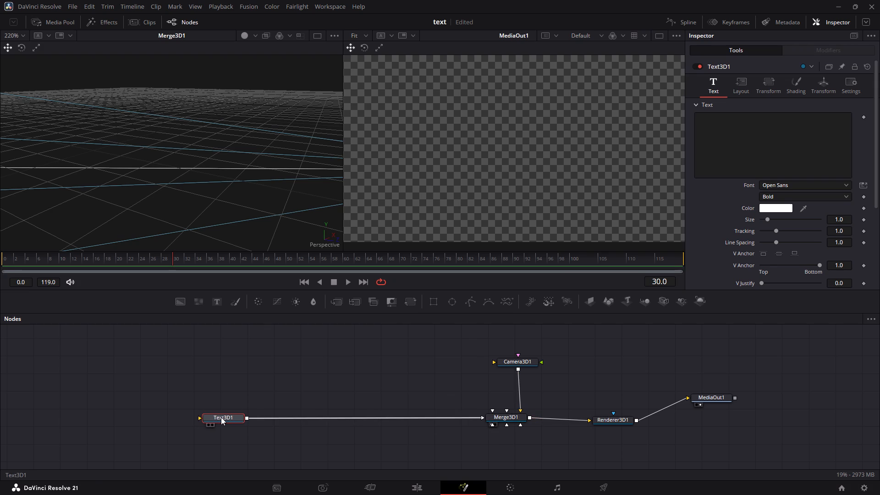
left_click(221, 417)
Enter "Wayelora" as the text of Text3D1.
left_click(829, 117)
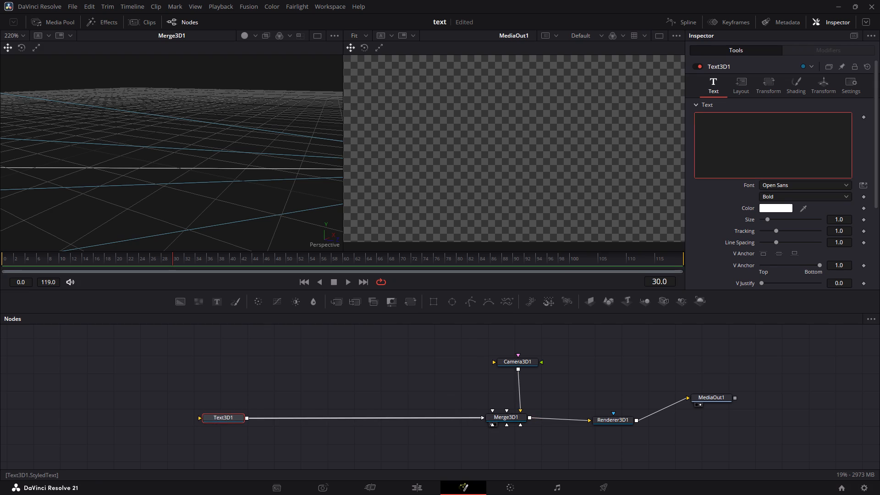
type("Wayelora")
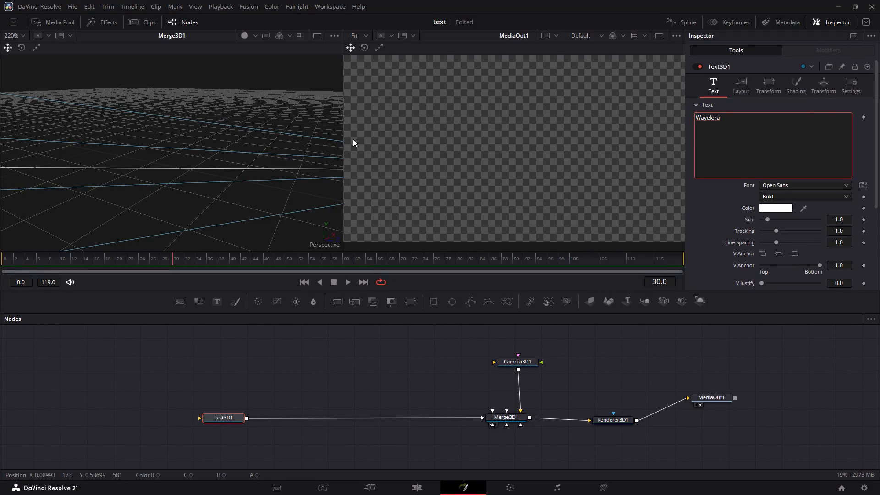
Move the Wayelora text along its Z axis to about -1.7 so it sits in front of the camera.
scroll(293, 160, "down", 3, "ctrl")
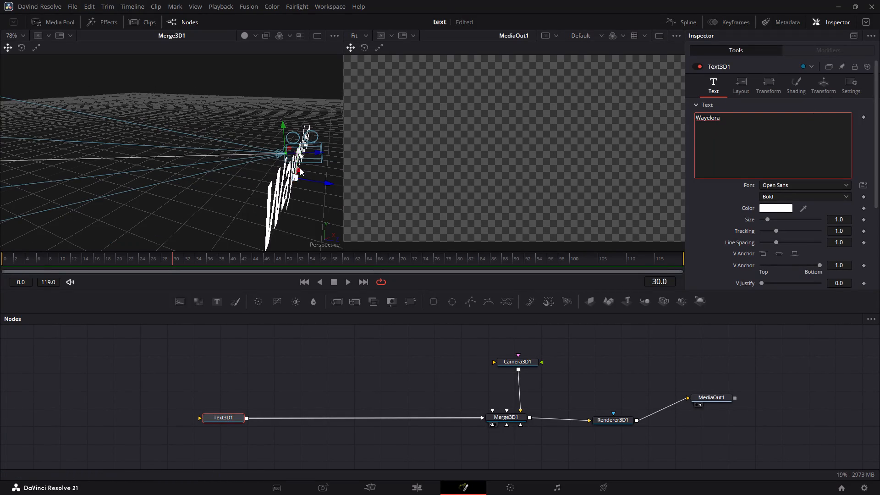
left_click_drag(330, 184, 283, 176)
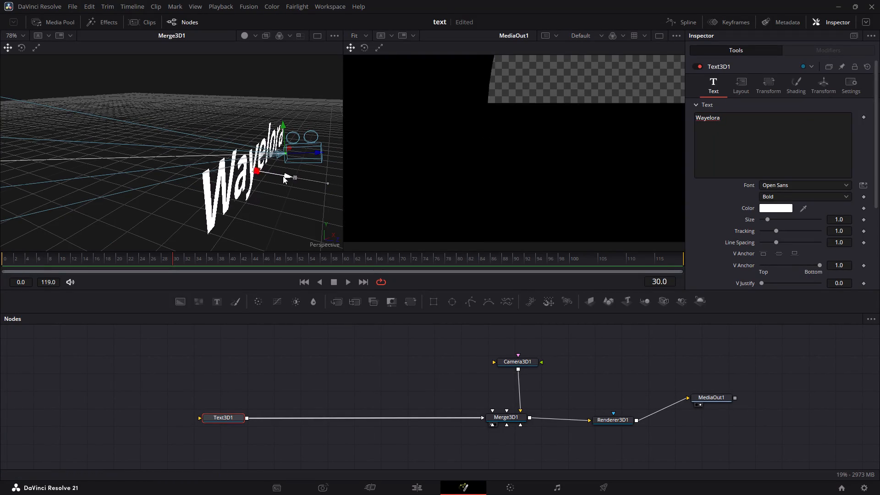
left_click_drag(283, 176, 115, 167)
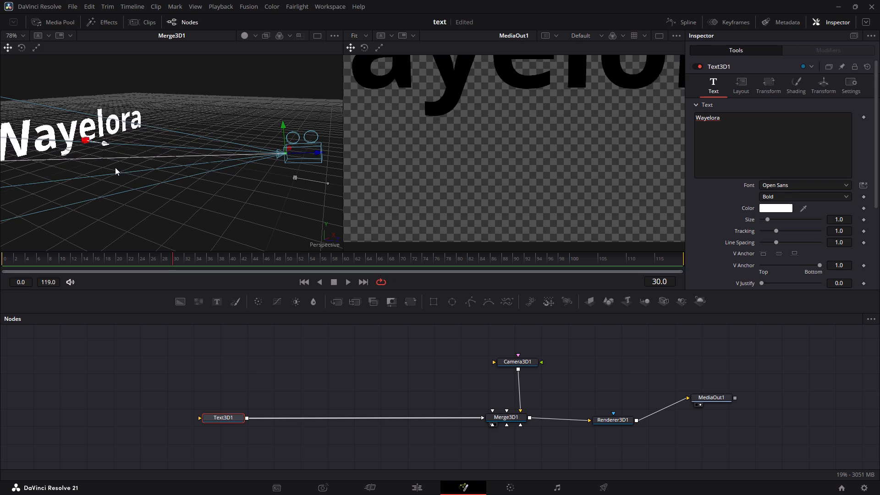
left_click_drag(115, 167, 173, 150)
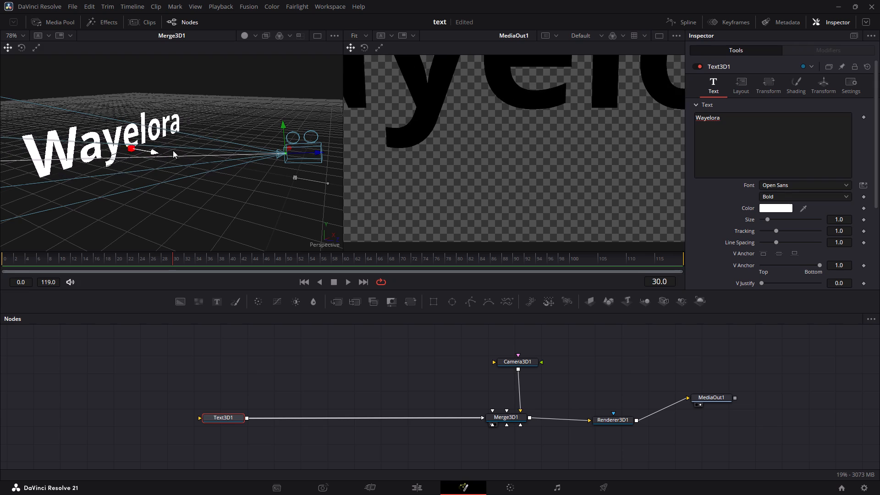
left_click_drag(173, 150, 186, 148)
left_click(304, 154)
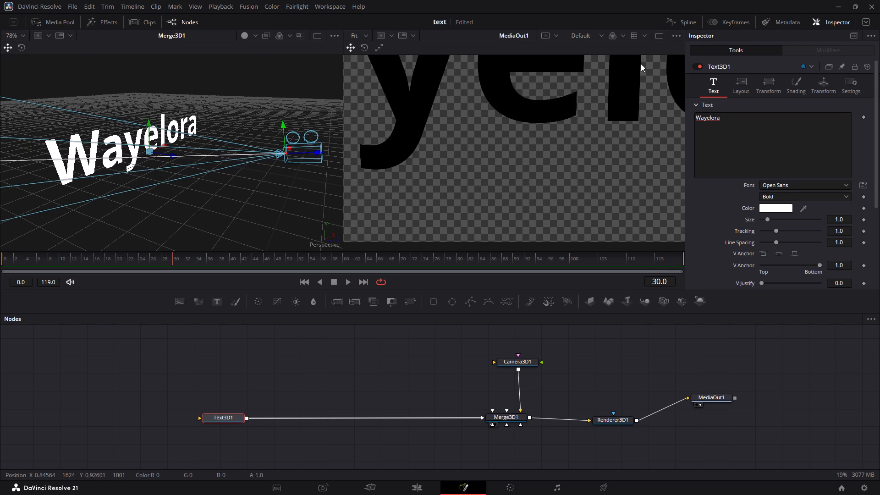
left_click(823, 84)
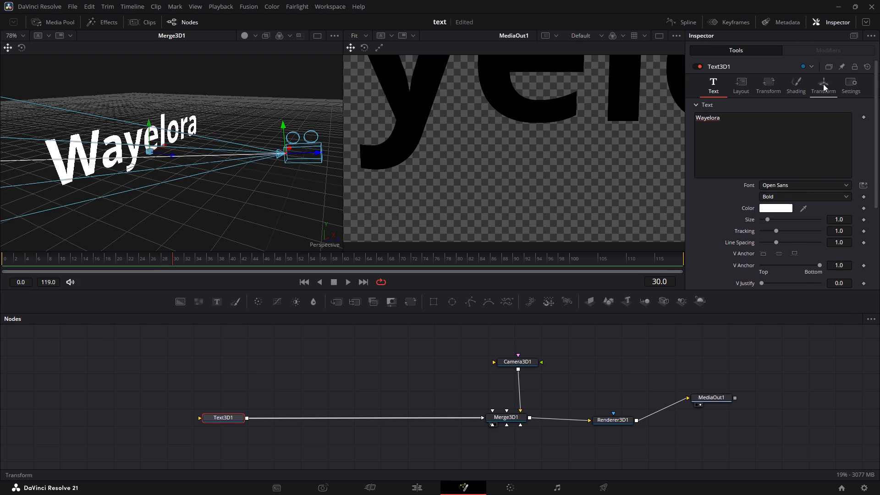
Set Camera3D1's X rotation to 0.
left_click(532, 358)
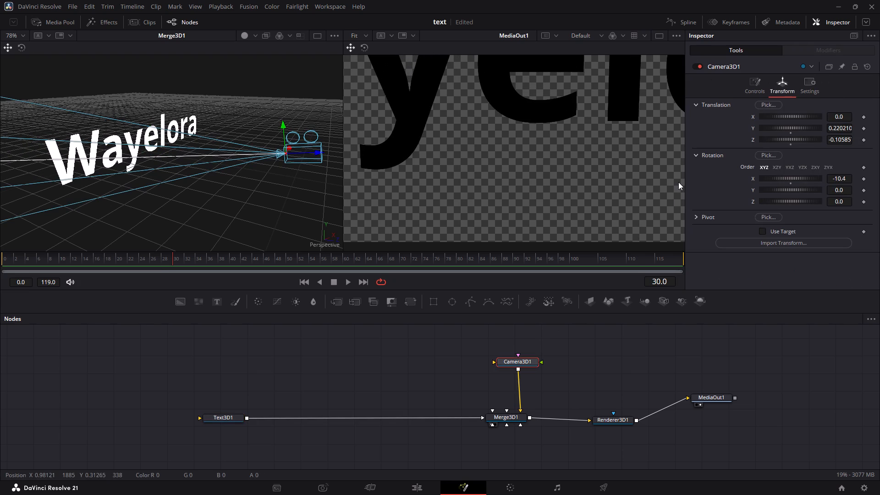
left_click(845, 181)
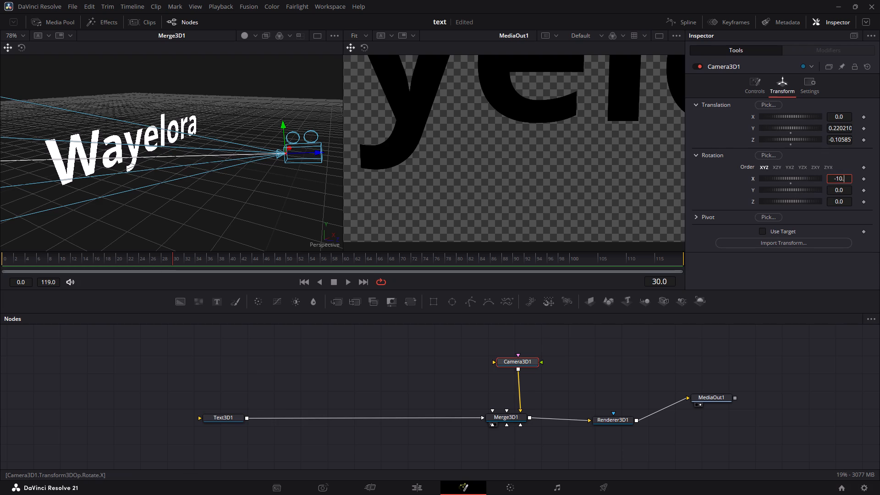
key("BackSpace")
key("BackSpace")
key("BackSpace")
key("BackSpace")
key("BackSpace")
key("BackSpace")
key("BackSpace")
key("BackSpace")
key("BackSpace")
key("BackSpace")
key("0")
key("Return")
left_click(736, 377)
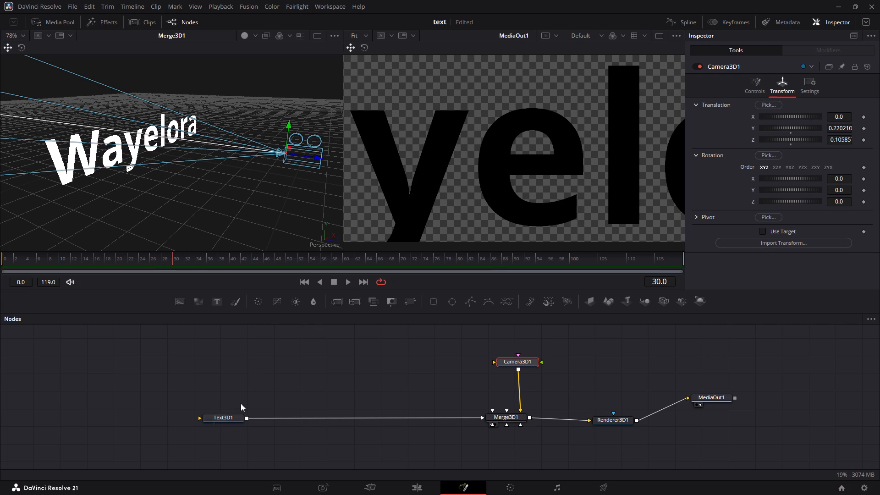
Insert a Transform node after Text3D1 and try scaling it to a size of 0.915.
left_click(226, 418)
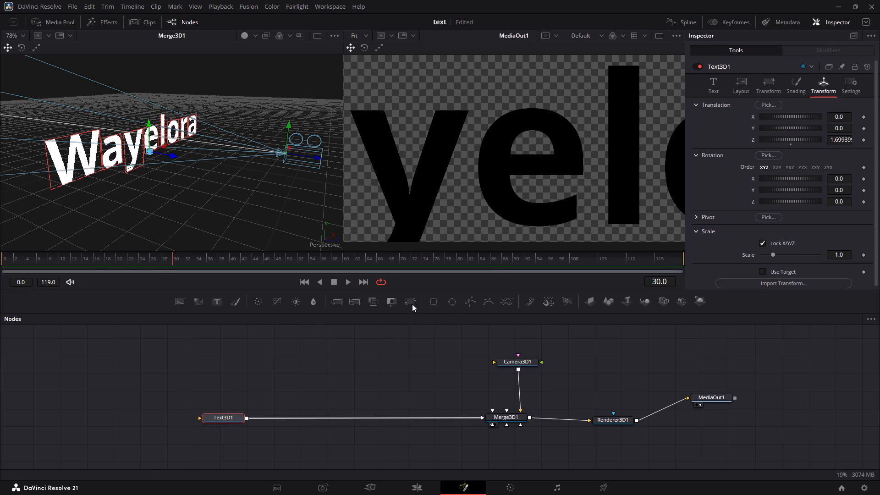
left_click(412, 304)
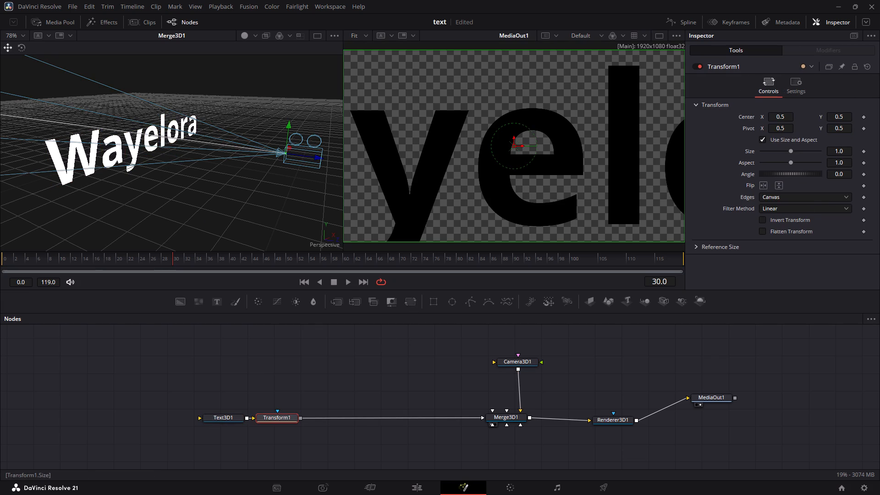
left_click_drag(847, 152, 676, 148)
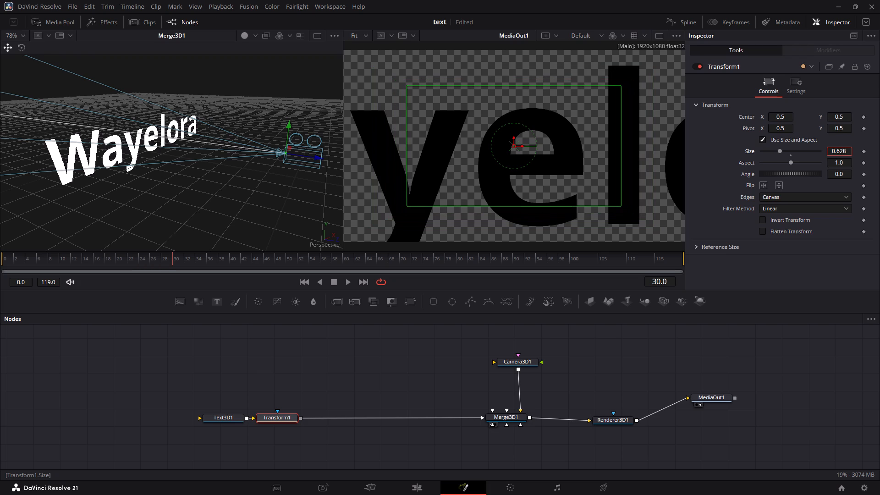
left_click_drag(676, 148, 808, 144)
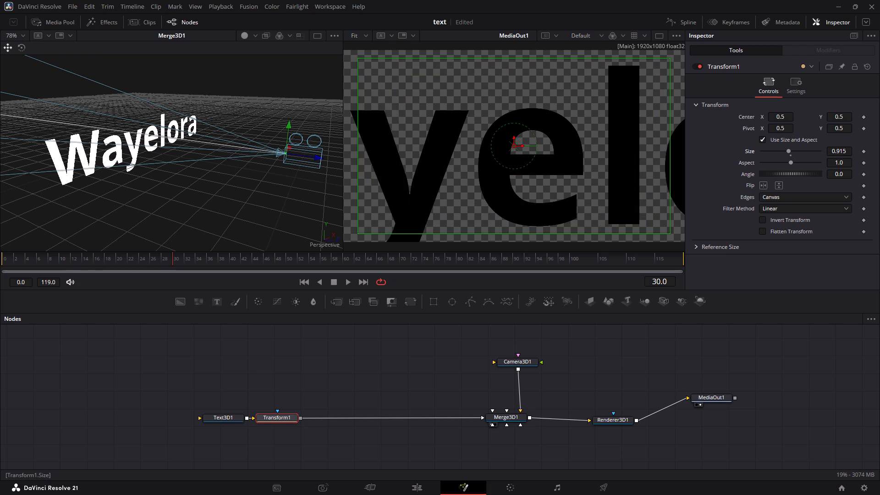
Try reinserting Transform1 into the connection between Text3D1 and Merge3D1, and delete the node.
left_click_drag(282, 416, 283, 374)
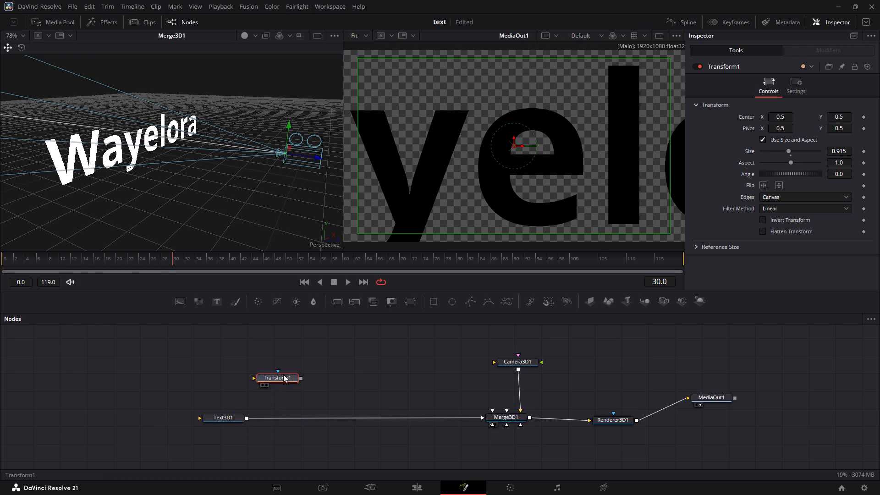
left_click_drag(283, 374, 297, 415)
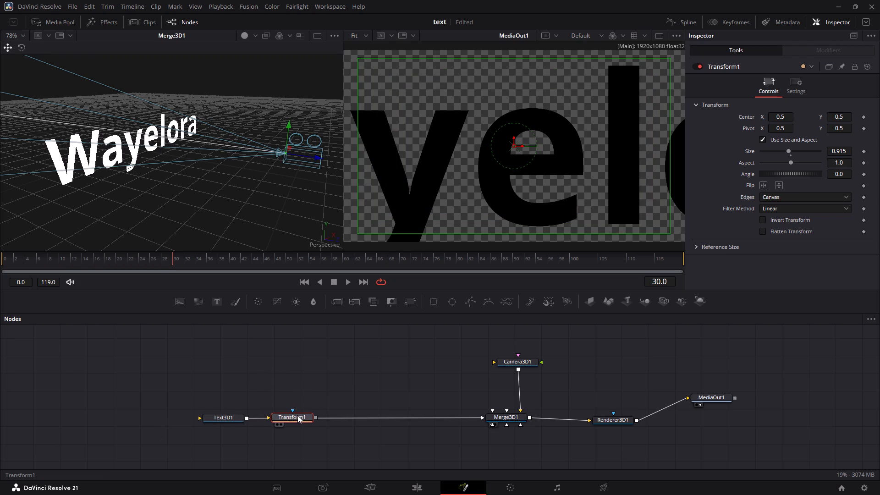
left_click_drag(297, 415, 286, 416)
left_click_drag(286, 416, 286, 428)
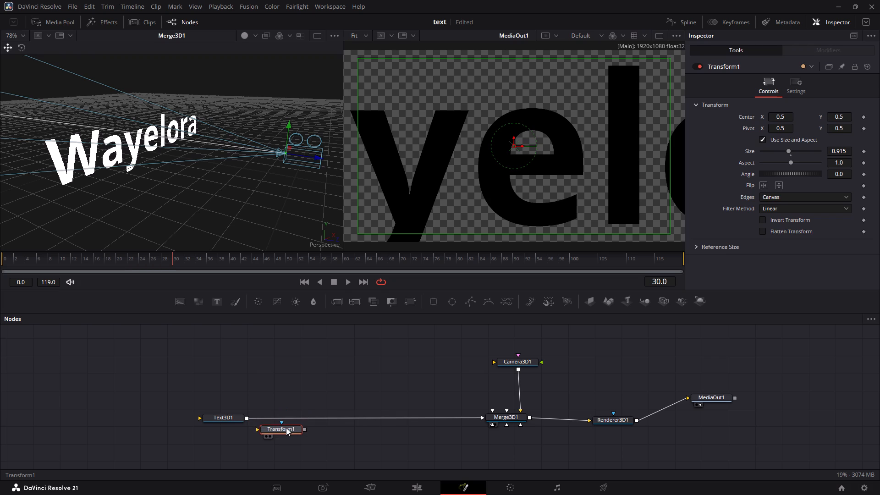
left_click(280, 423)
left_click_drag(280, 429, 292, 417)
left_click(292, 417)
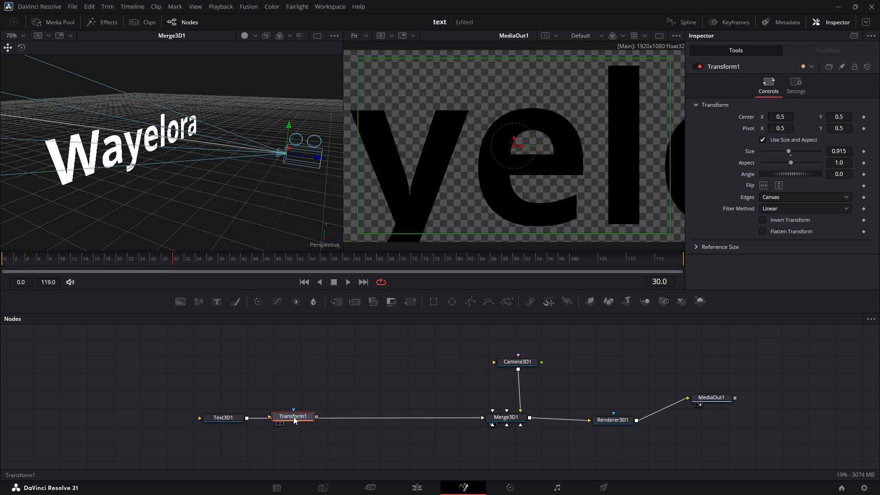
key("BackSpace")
Set the character spacing of Text3D1 to 0.986.
left_click(229, 416)
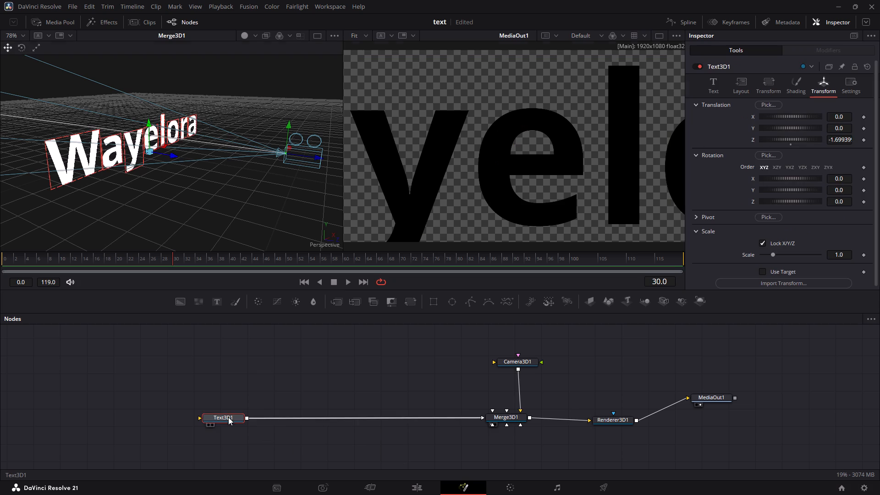
left_click(779, 85)
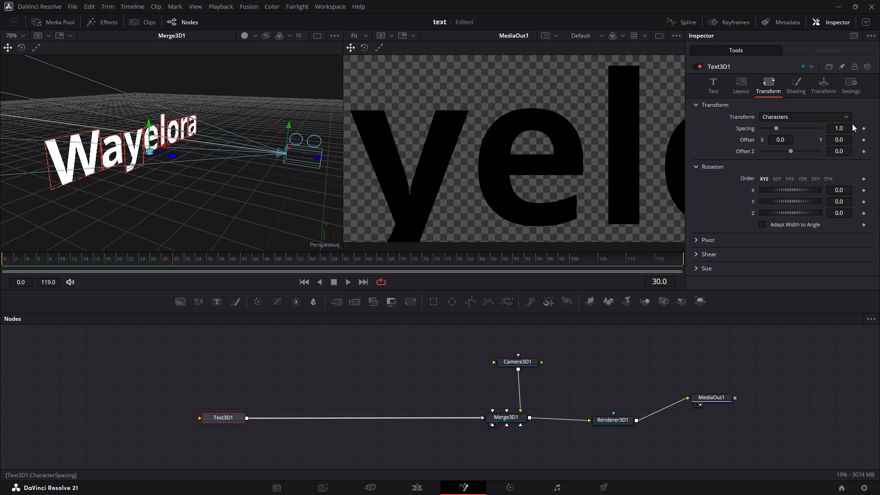
left_click_drag(849, 128, 841, 128)
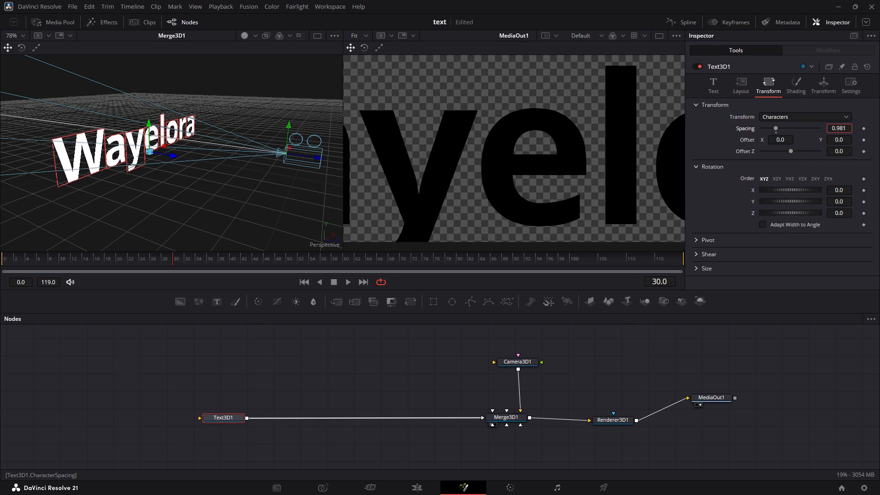
left_click_drag(841, 128, 843, 127)
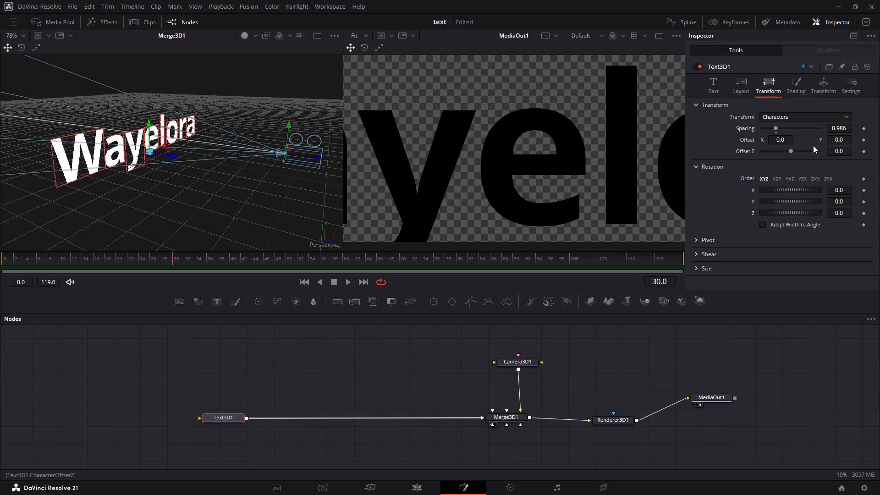
left_click(848, 139)
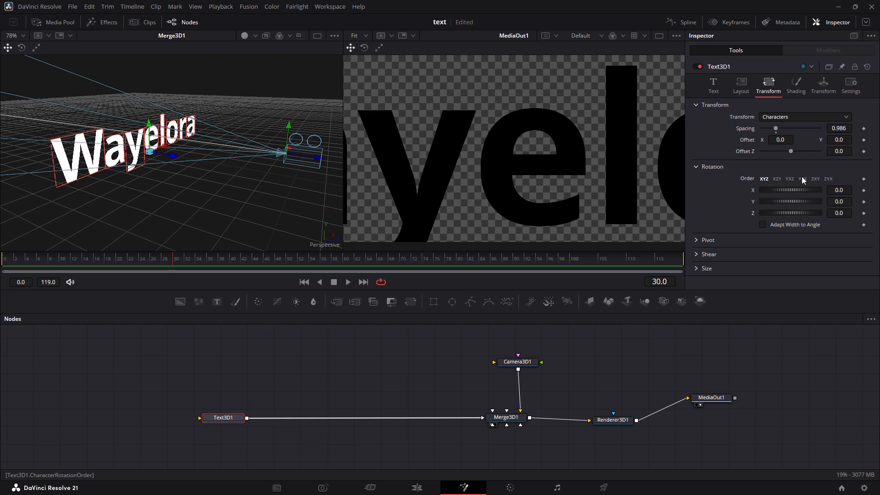
Reduce the text size of Text3D1 to 0.27 so the whole word fits the camera frame.
left_click(723, 91)
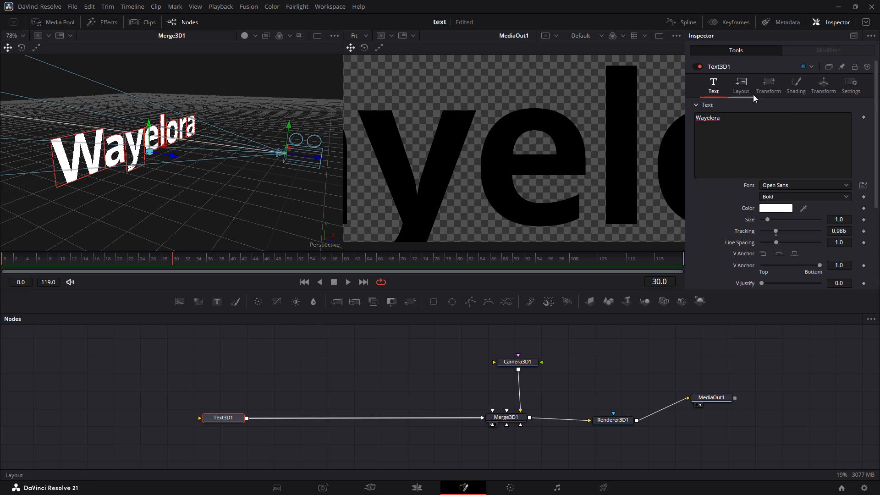
left_click_drag(847, 219, 809, 203)
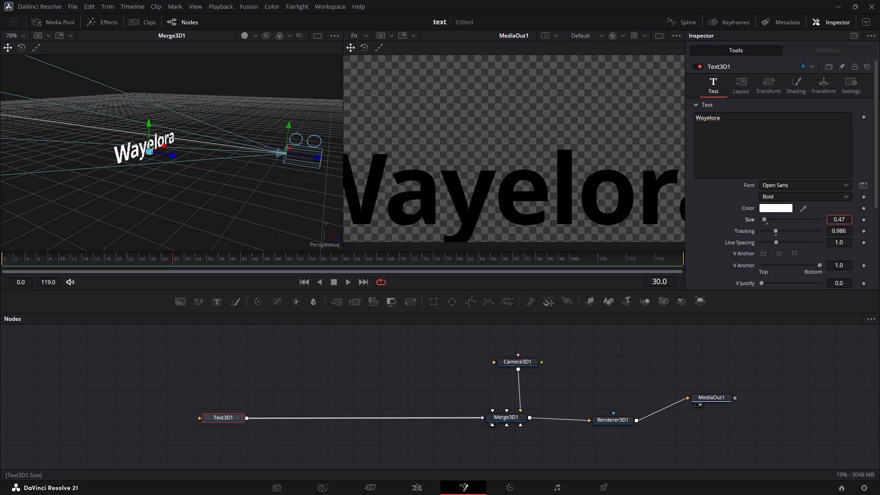
left_click_drag(809, 203, 800, 203)
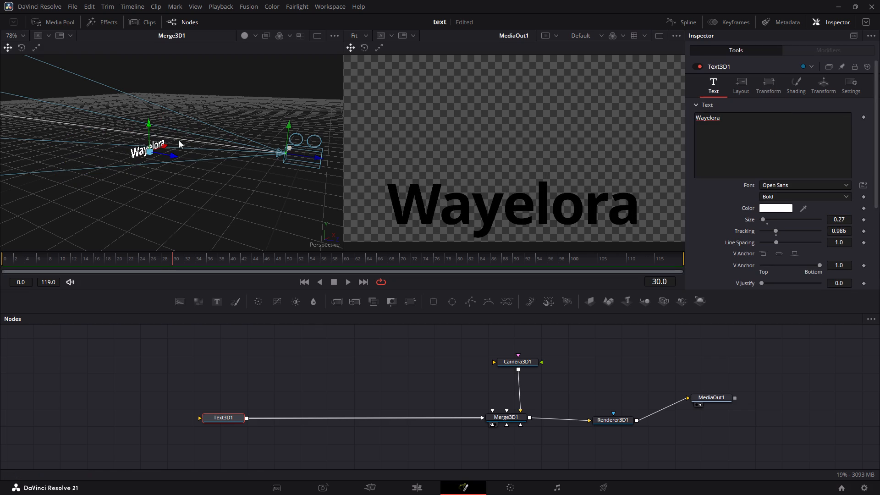
Raise the Wayelora text along its Y axis until it sits near the vertical centre of the camera view.
left_click_drag(148, 126, 155, 114)
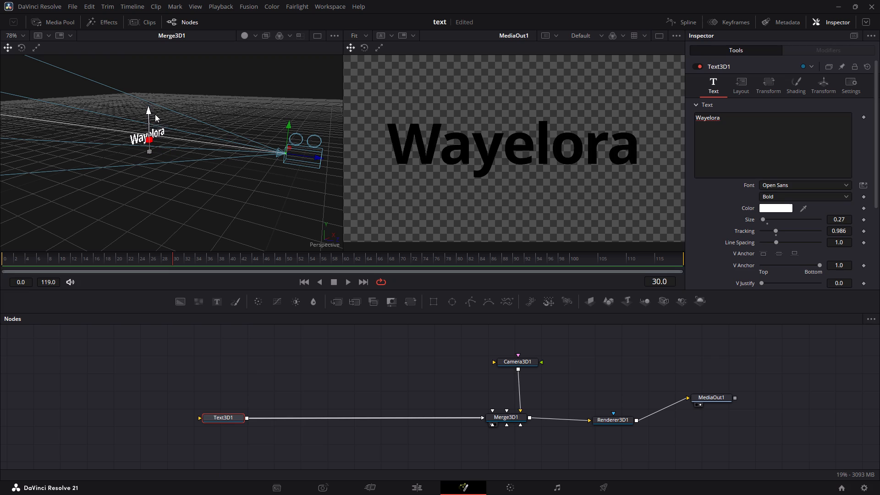
left_click_drag(155, 114, 156, 116)
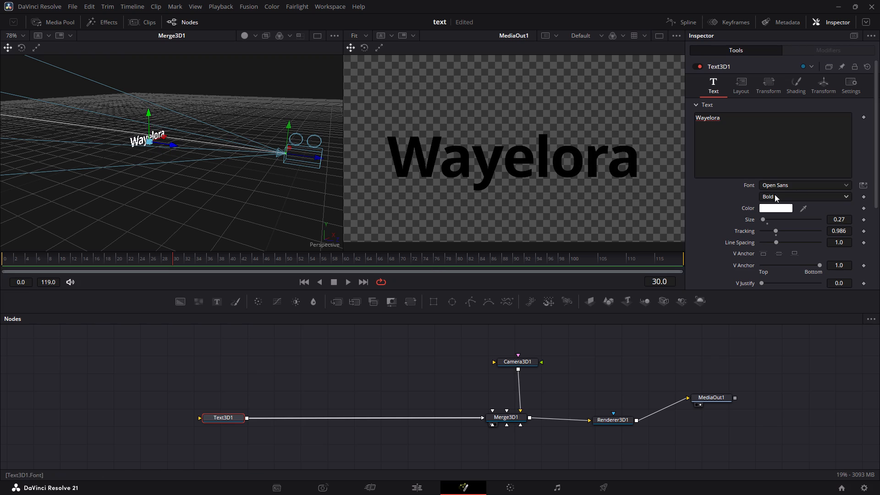
Change the font of the Wayelora text to Palace Script MT.
left_click(799, 187)
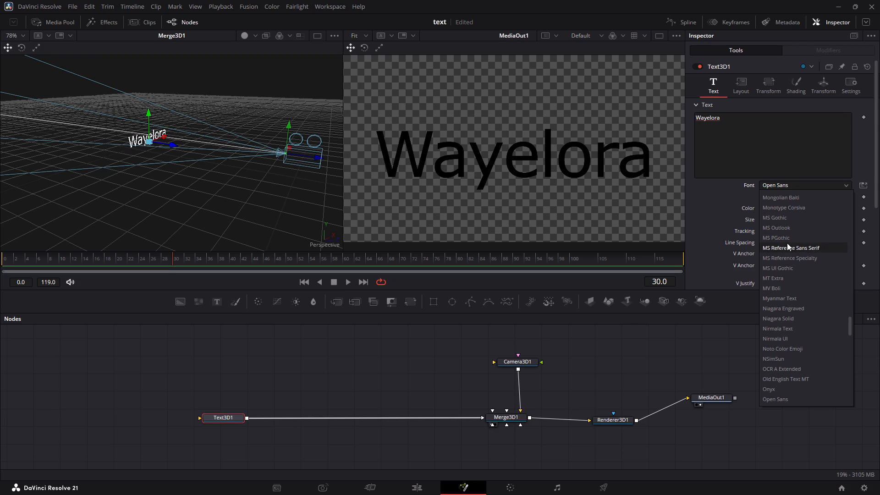
scroll(779, 267, "down", 6)
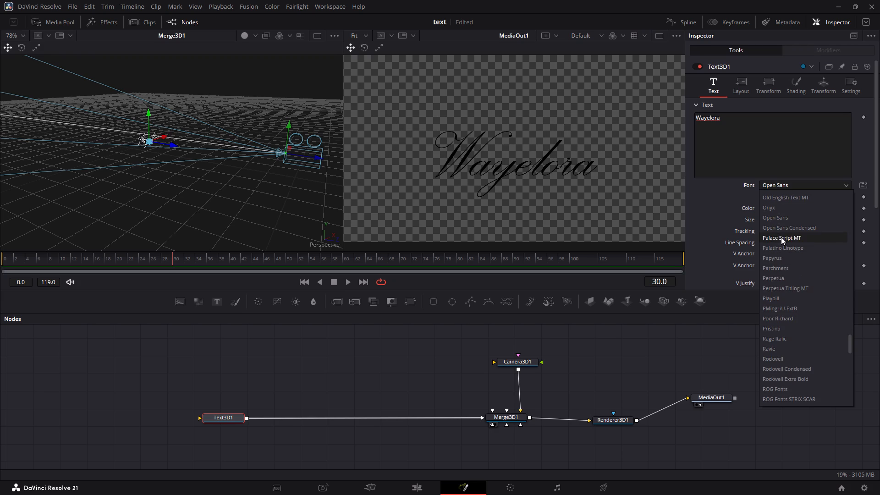
left_click(781, 237)
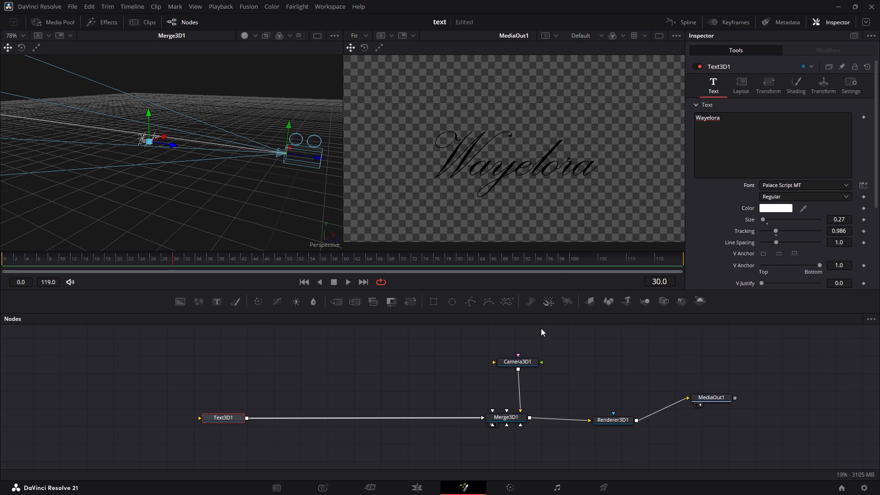
Give the Wayelora text in Text3D1 an extrusion depth of 0.0181.
scroll(728, 251, "down", 5)
left_click(696, 268)
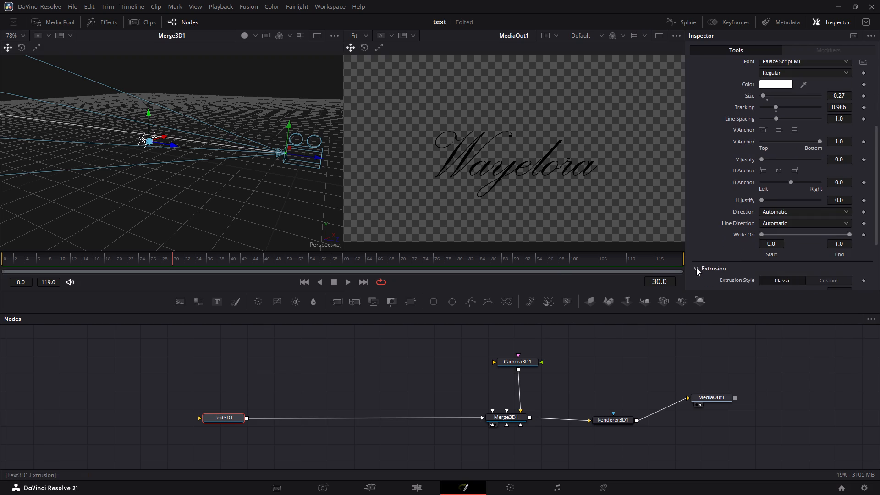
scroll(791, 279, "down", 4)
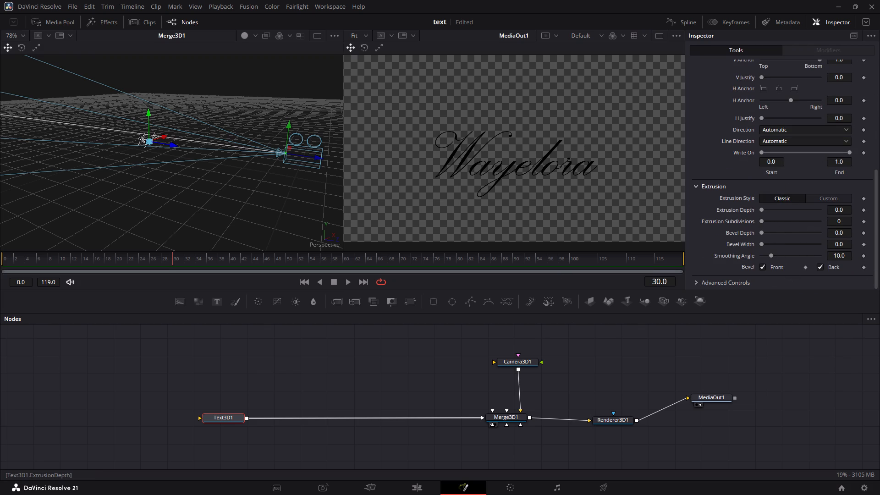
left_click_drag(828, 211, 855, 209)
left_click_drag(855, 209, 444, 209)
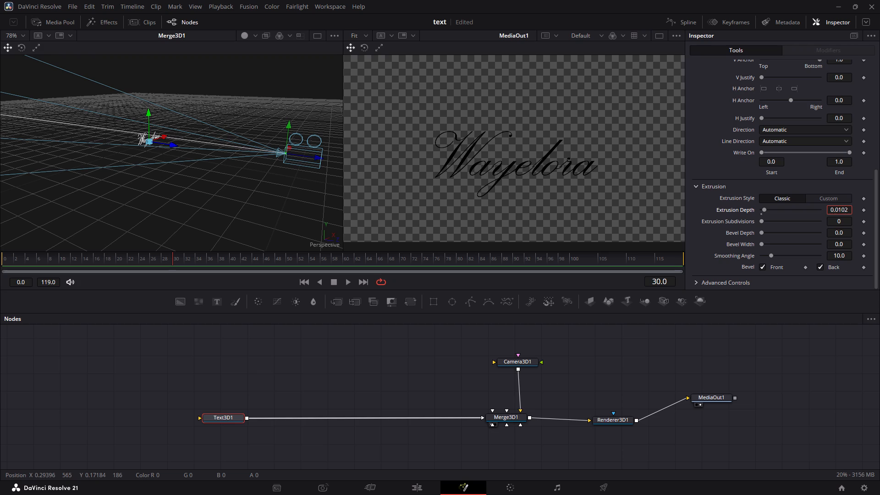
left_click_drag(444, 209, 469, 222)
left_click_drag(469, 222, 480, 216)
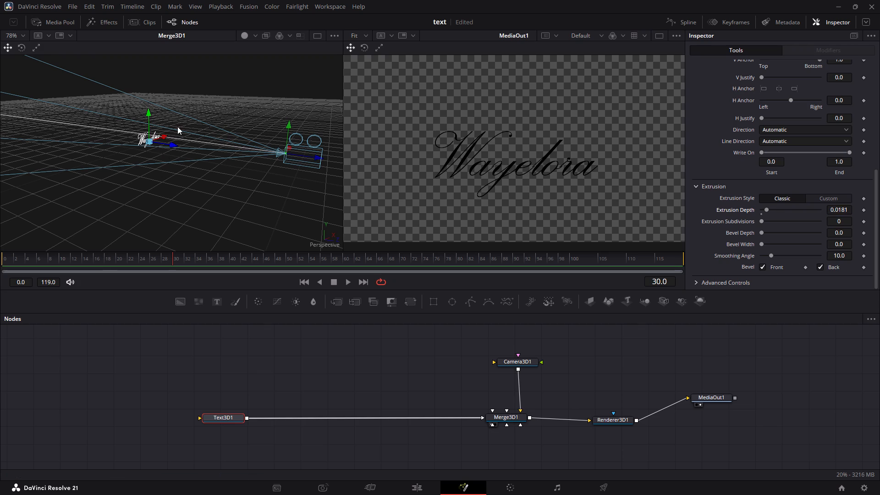
Examine the thickness of the extruded Wayelora text from the front and edge-on in the Merge3D1 3D view.
scroll(165, 120, "up", 5, "ctrl")
scroll(58, 105, "up", 3, "ctrl")
left_click_drag(58, 106, 126, 183)
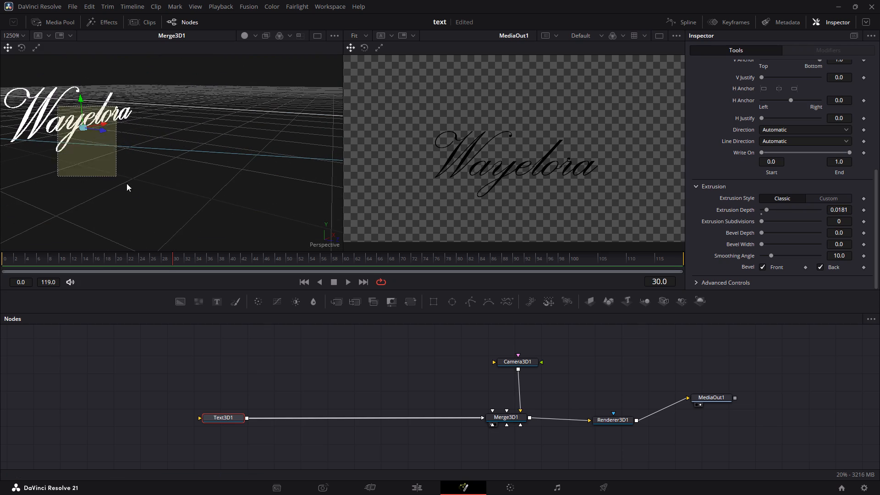
left_click_drag(126, 183, 132, 187)
left_click(121, 155)
middle_click_drag(121, 155, 295, 198)
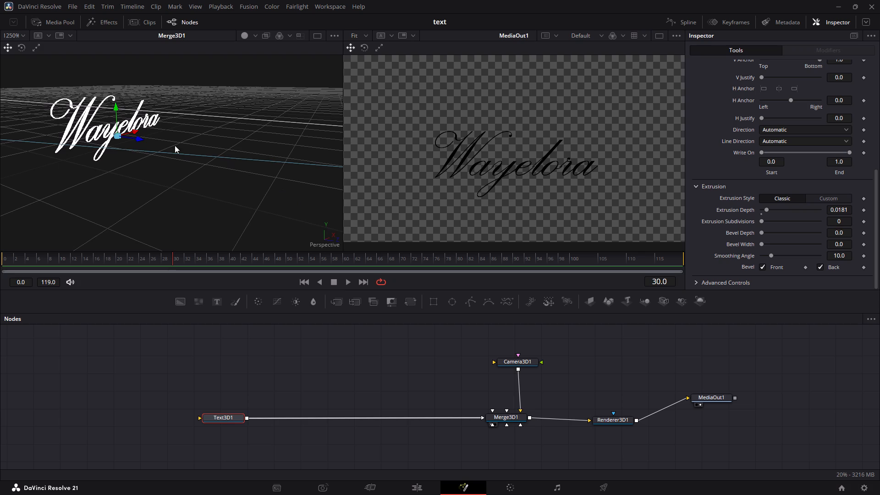
middle_click_drag(195, 168, 292, 222)
middle_click_drag(188, 121, 202, 202)
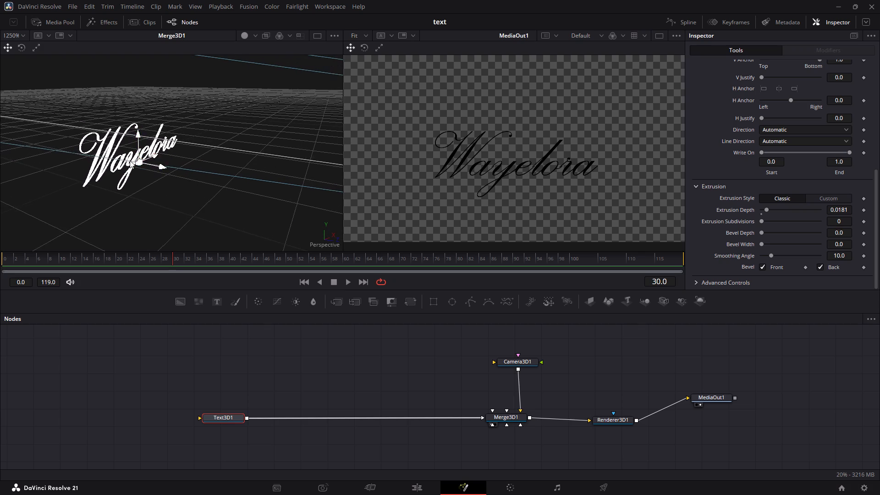
scroll(111, 154, "up", 6, "ctrl")
scroll(110, 154, "down", 4, "ctrl")
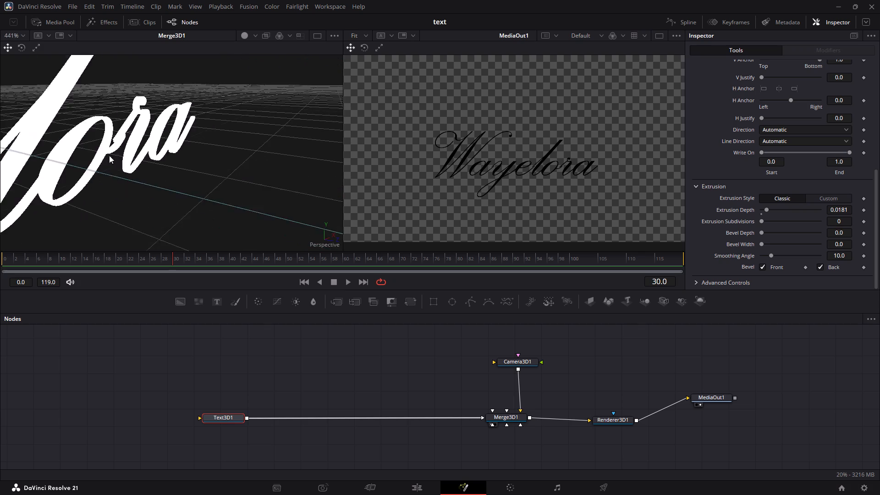
scroll(109, 155, "down", 4, "ctrl")
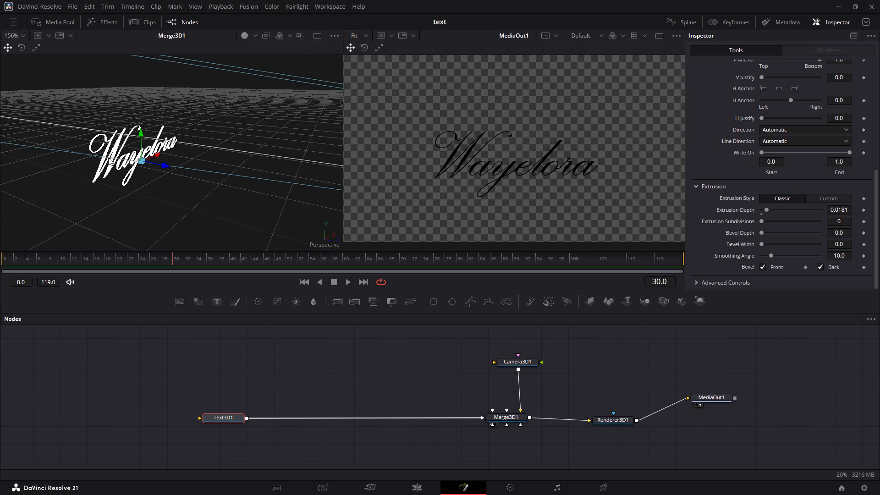
right_click_drag(108, 160, 149, 159, "shift")
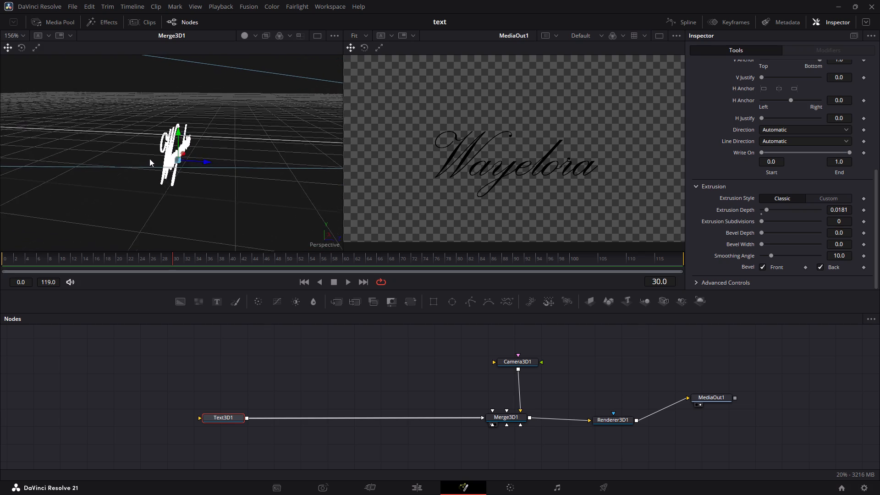
right_click_drag(149, 159, 159, 162, "shift")
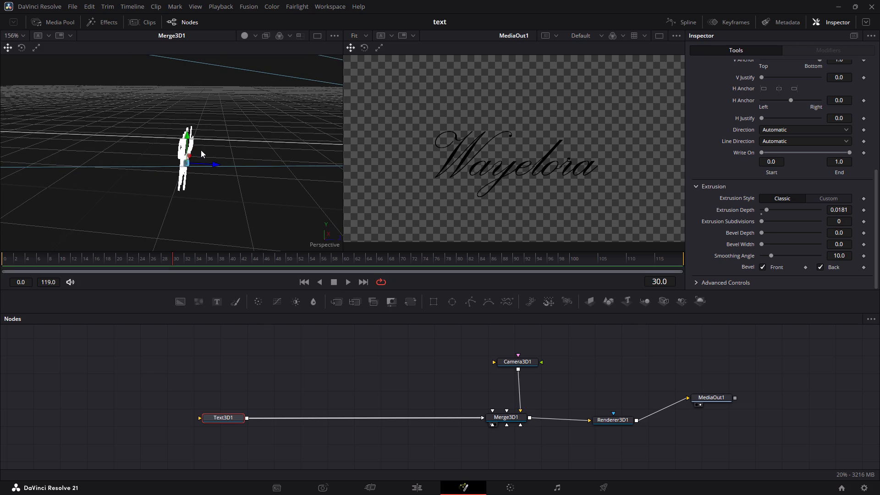
scroll(199, 150, "up", 3, "ctrl")
scroll(197, 153, "down", 2, "ctrl")
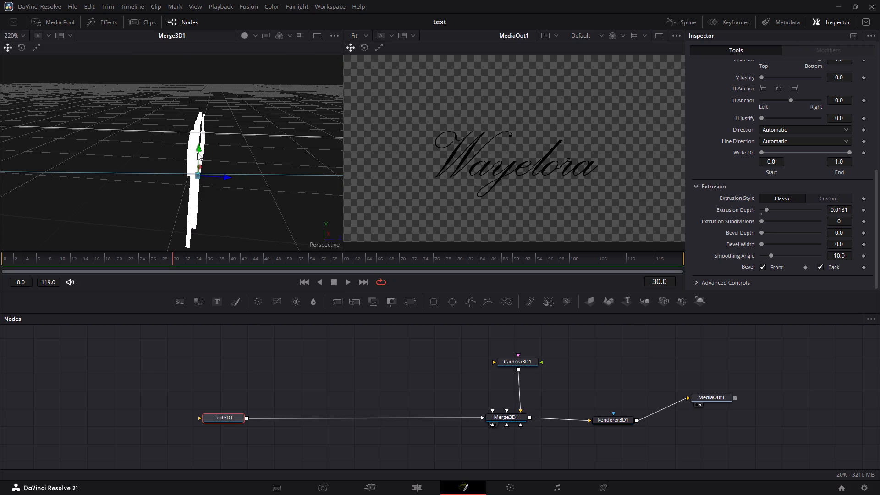
scroll(197, 153, "down", 1, "ctrl")
middle_click_drag(195, 154, 120, 144)
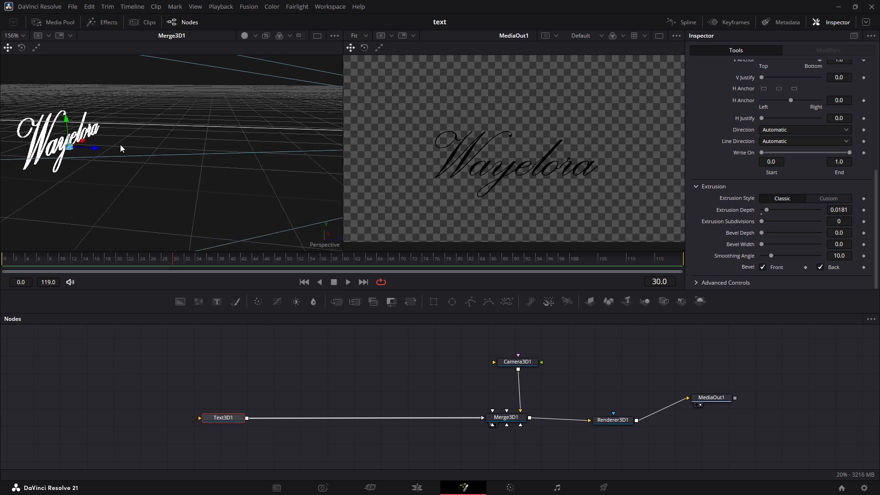
middle_click_drag(120, 144, 158, 152)
right_click_drag(158, 152, 109, 161, "shift")
left_click(531, 172)
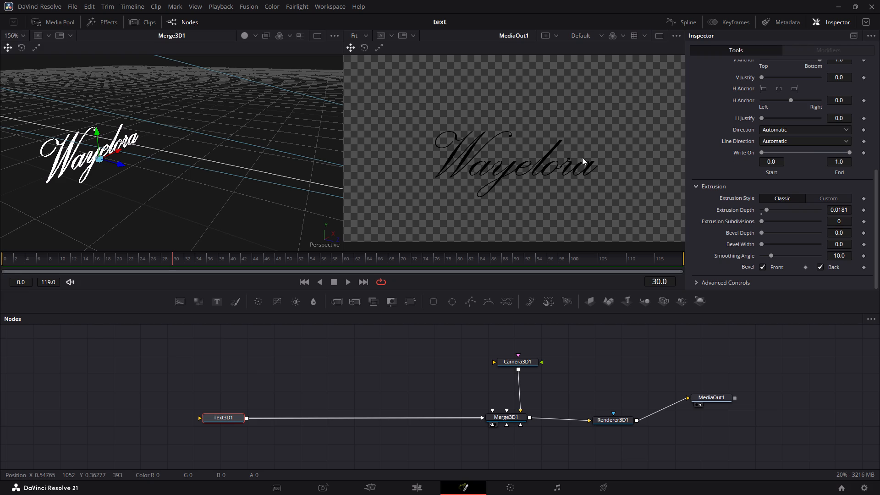
scroll(790, 202, "up", 5)
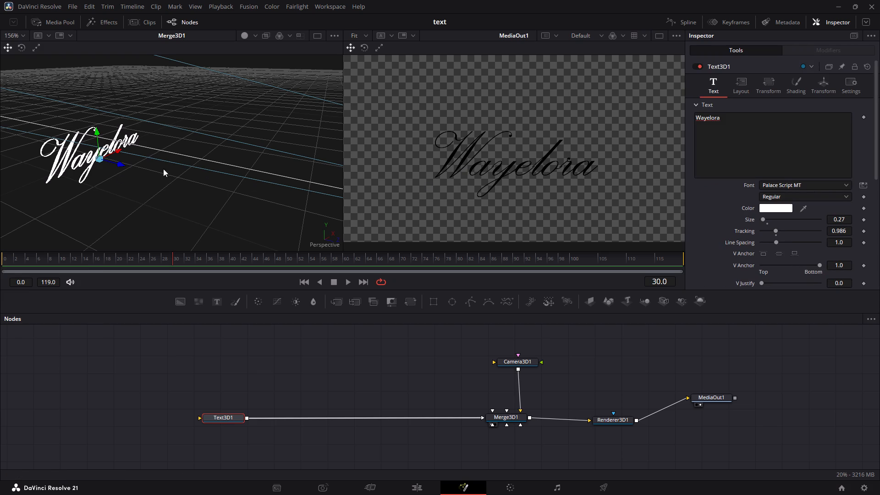
Disable both lighting and shadows on the Renderer3D1 node.
left_click(627, 418)
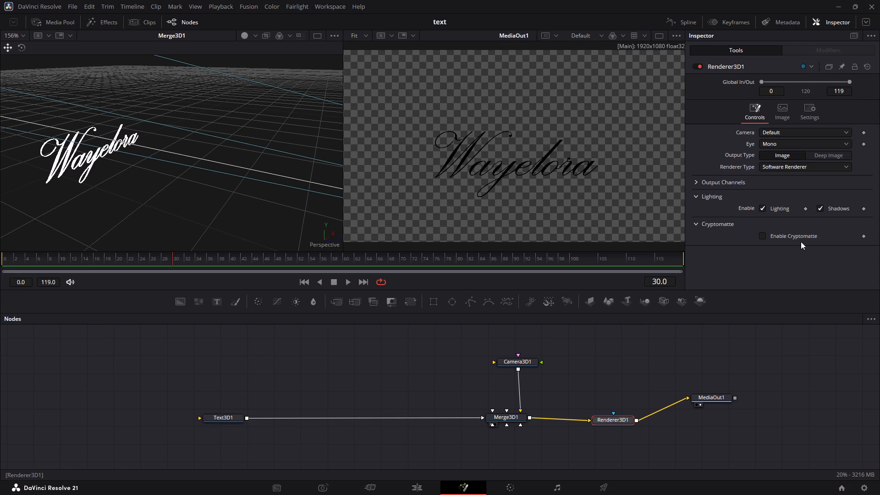
left_click(760, 207)
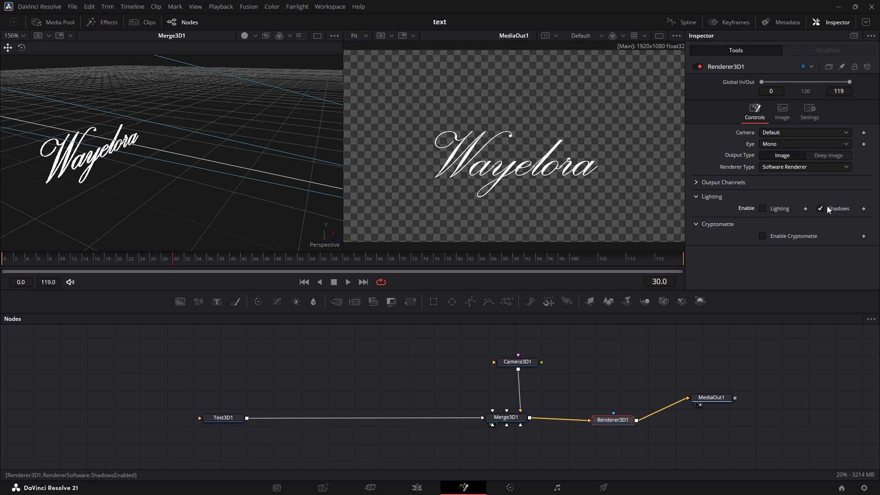
left_click(823, 206)
left_click(746, 332)
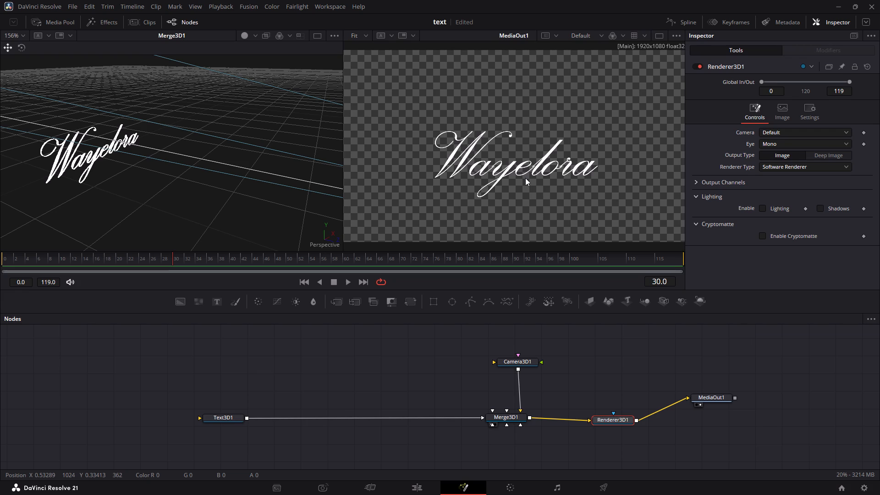
Select Text3D1 and examine its extruded letters up close from an angle in the 3D view.
left_click(226, 419)
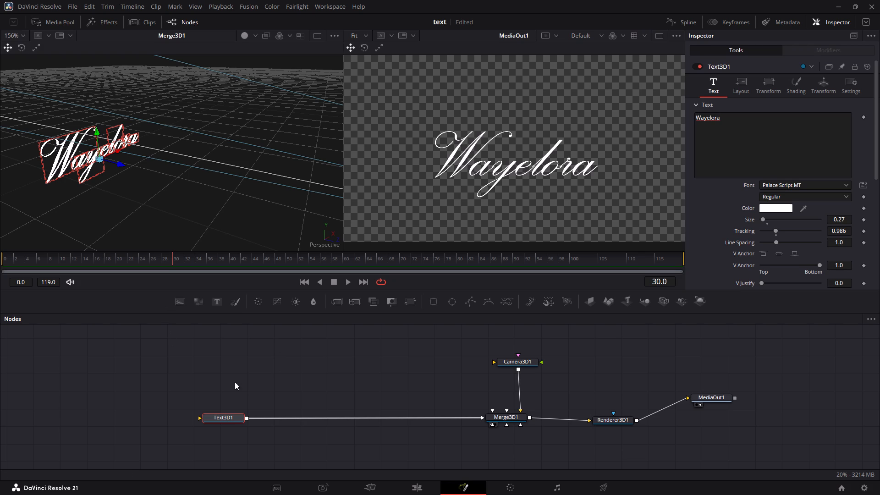
left_click(228, 421)
scroll(787, 205, "down", 5)
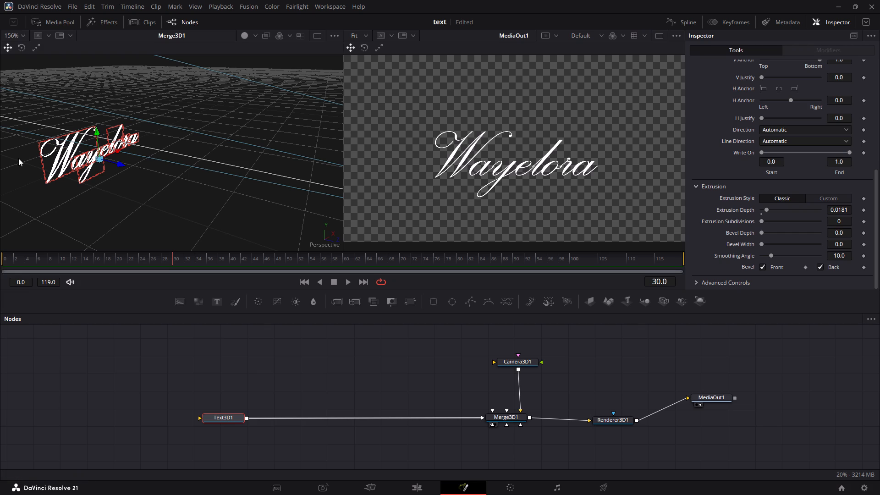
scroll(47, 147, "up", 4, "ctrl")
scroll(62, 140, "down", 3)
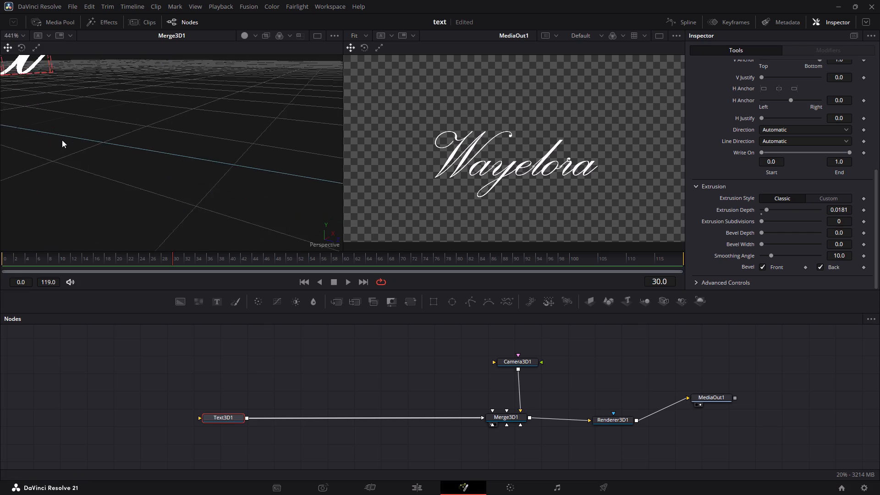
scroll(62, 140, "down", 2)
middle_click_drag(62, 139, 173, 158)
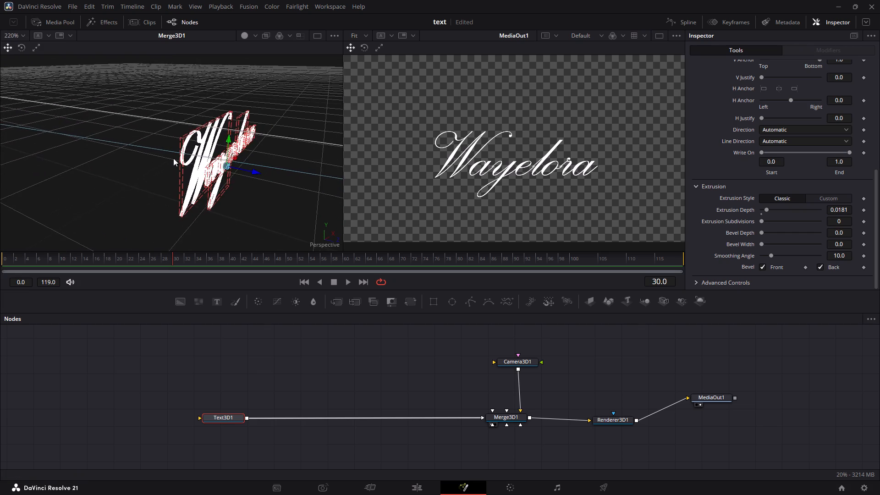
middle_click_drag(173, 158, 142, 154)
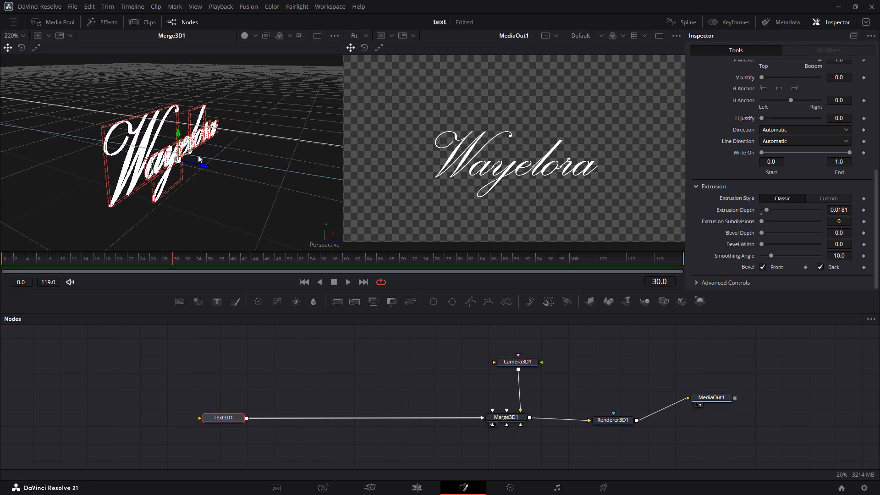
right_click_drag(198, 155, 171, 154, "shift")
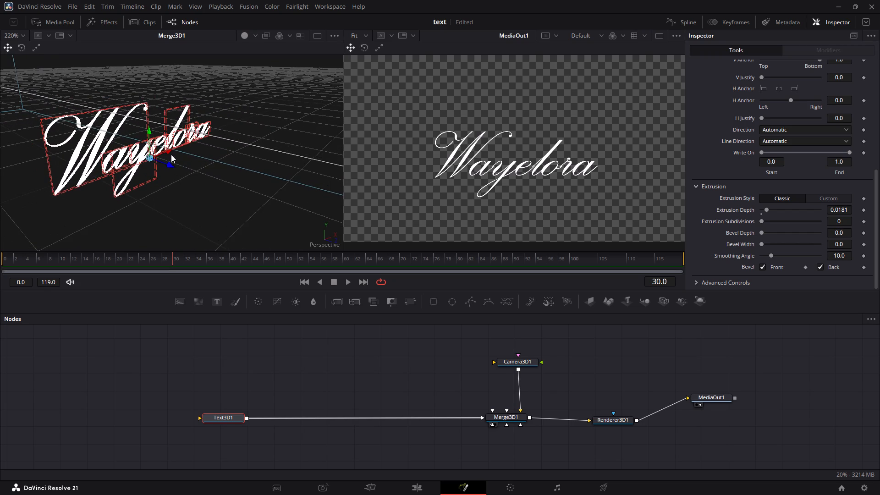
left_click(187, 166)
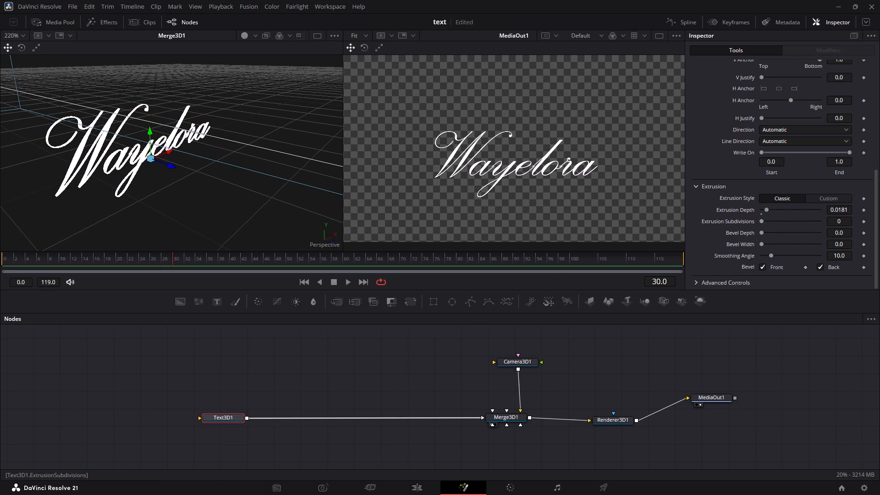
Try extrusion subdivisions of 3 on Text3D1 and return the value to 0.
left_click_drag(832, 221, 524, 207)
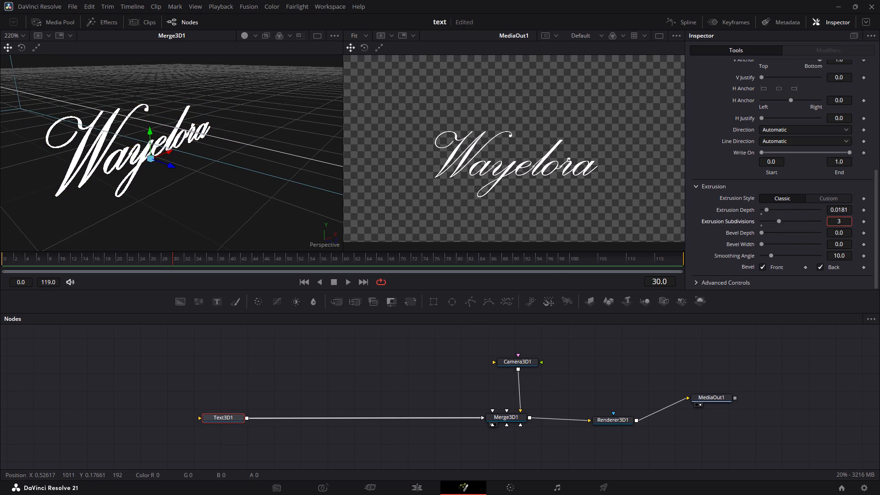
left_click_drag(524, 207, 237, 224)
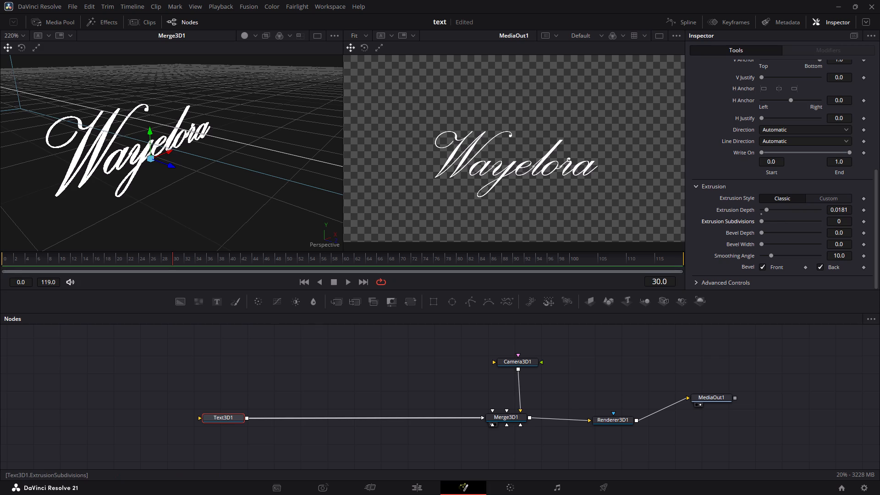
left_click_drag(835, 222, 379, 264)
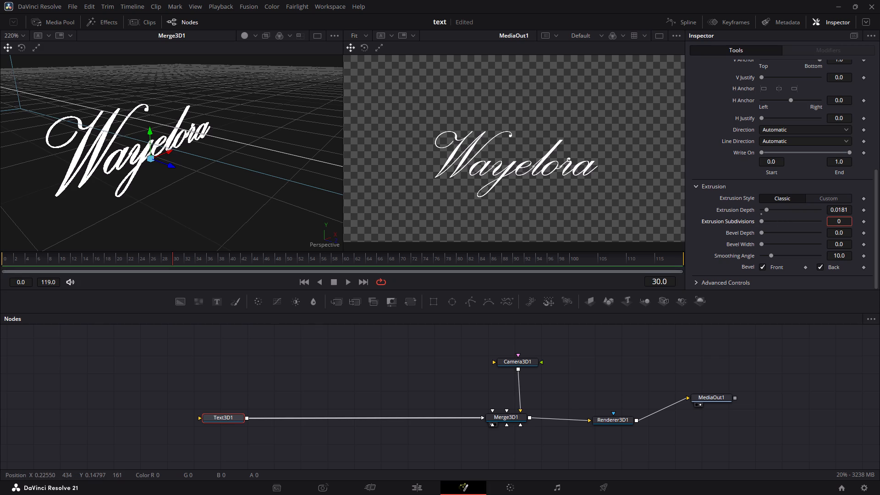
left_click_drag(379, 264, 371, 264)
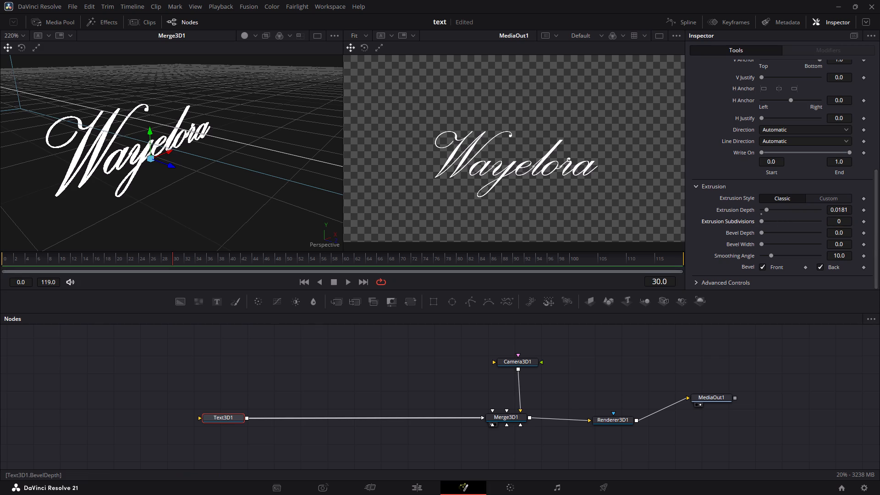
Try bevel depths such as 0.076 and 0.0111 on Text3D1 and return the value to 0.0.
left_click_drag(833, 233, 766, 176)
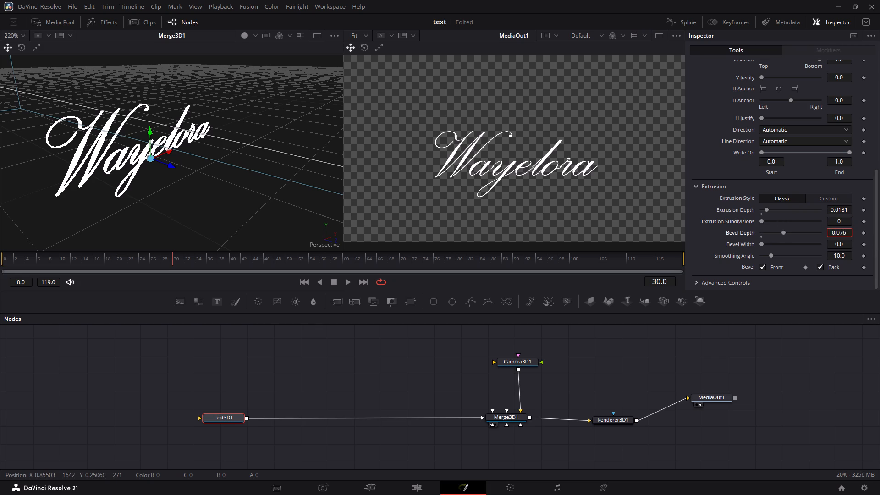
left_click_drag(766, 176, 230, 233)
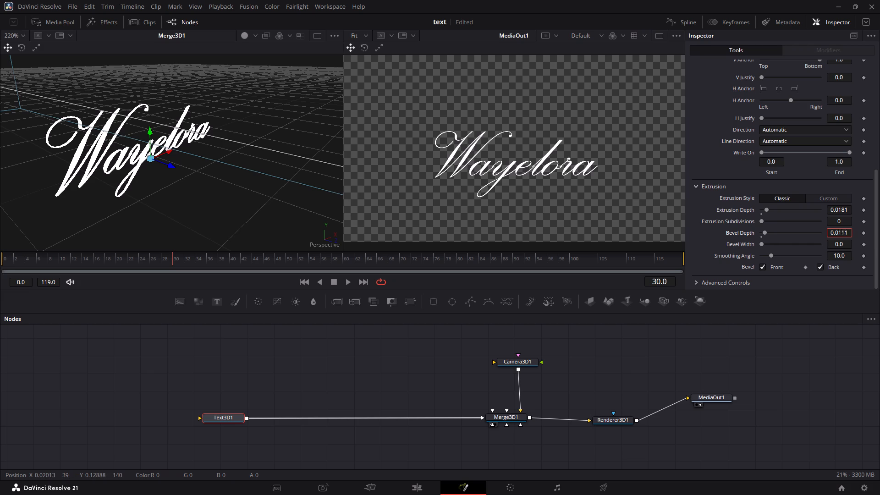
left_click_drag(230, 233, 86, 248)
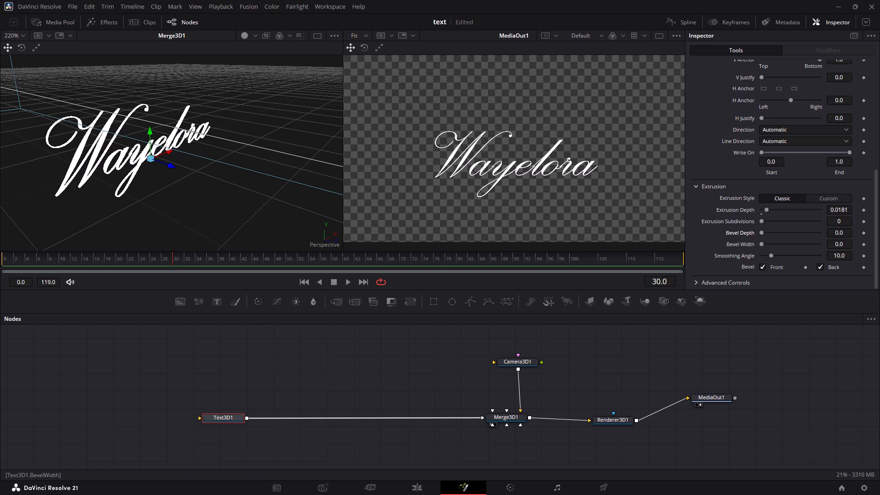
Set the smoothing angle of Text3D1's extrusion to 11.0 after trying values such as 7.3 and 9.54.
left_click_drag(827, 246, 792, 242)
left_click_drag(832, 255, 840, 255)
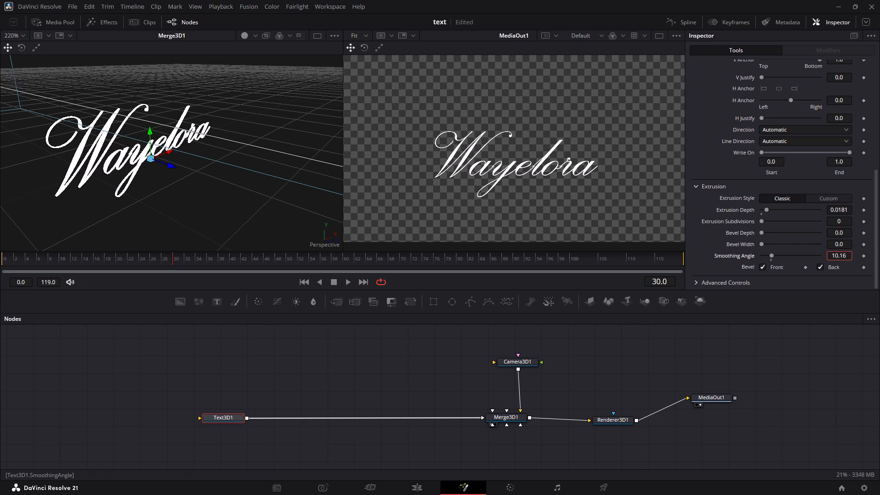
left_click_drag(840, 255, 452, 249)
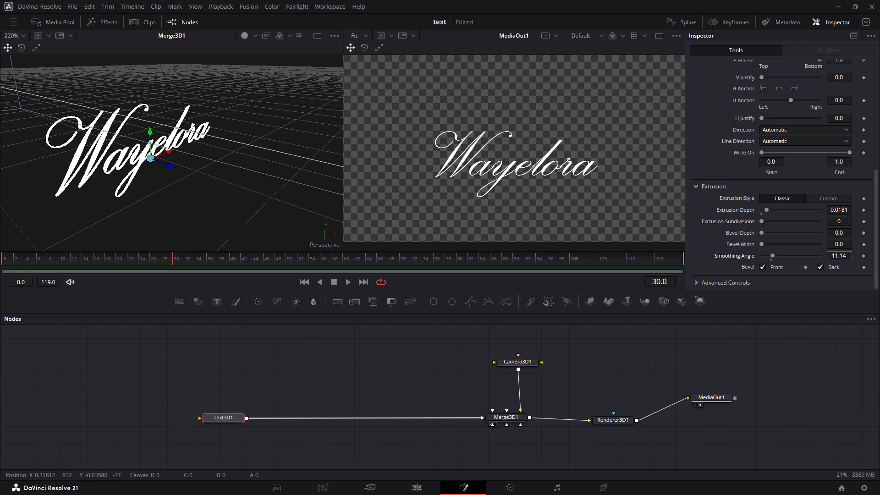
left_click_drag(452, 249, 276, 260)
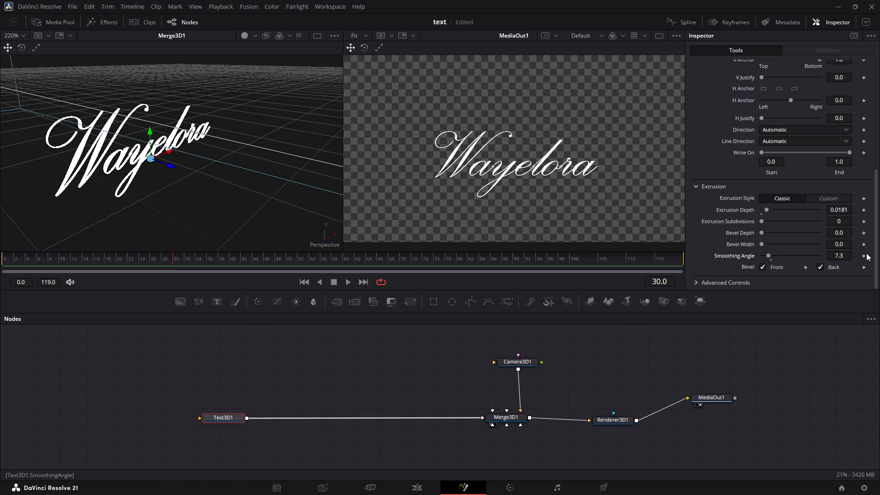
left_click_drag(835, 258, 509, 256)
left_click_drag(509, 256, 605, 244)
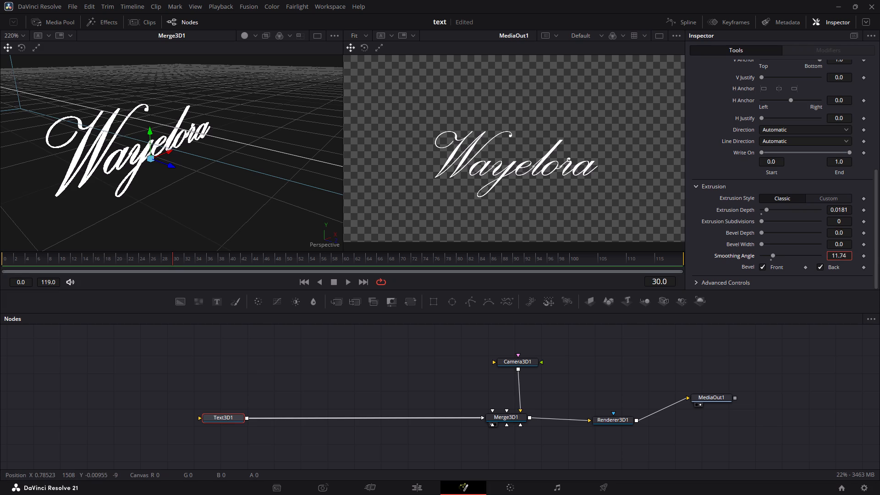
left_click_drag(605, 244, 582, 246)
left_click_drag(582, 246, 573, 246)
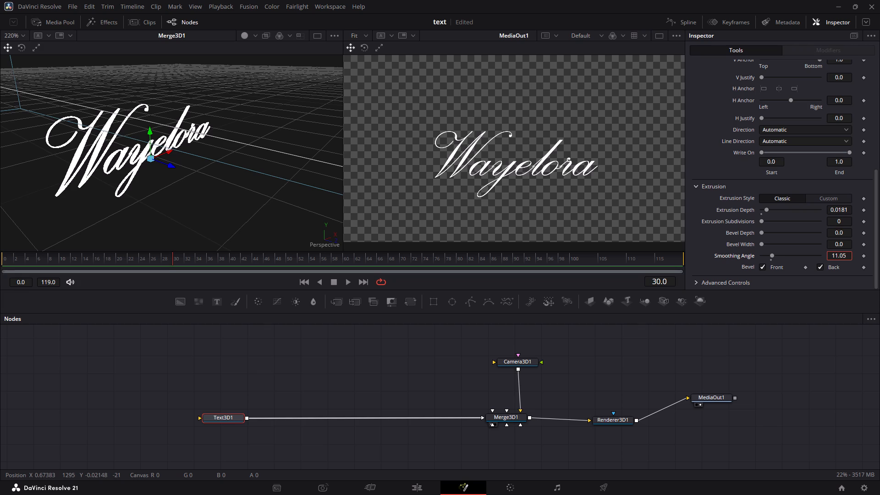
left_click_drag(573, 246, 571, 246)
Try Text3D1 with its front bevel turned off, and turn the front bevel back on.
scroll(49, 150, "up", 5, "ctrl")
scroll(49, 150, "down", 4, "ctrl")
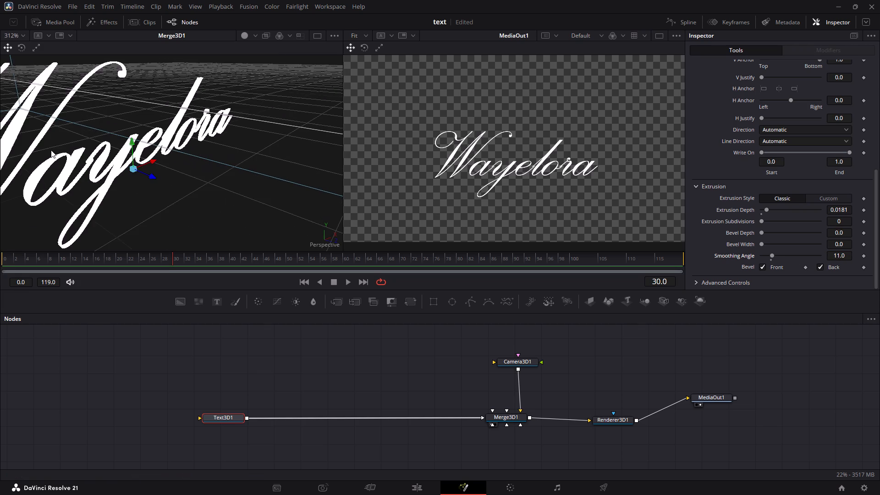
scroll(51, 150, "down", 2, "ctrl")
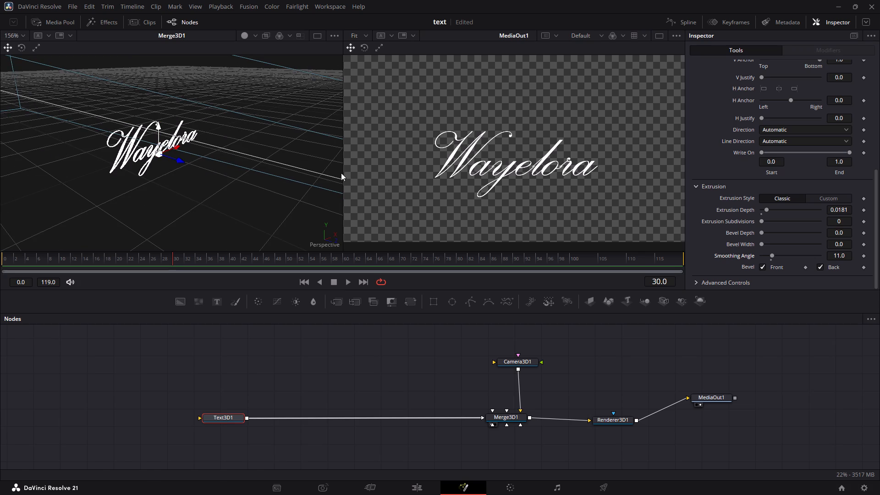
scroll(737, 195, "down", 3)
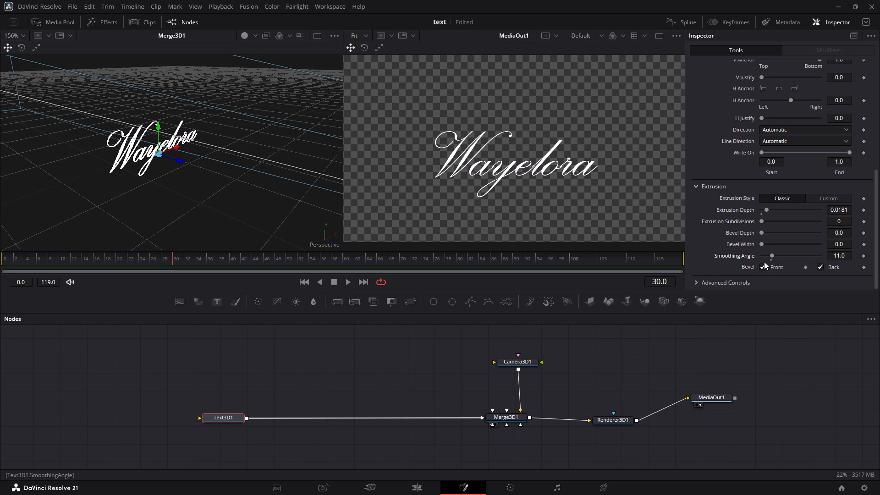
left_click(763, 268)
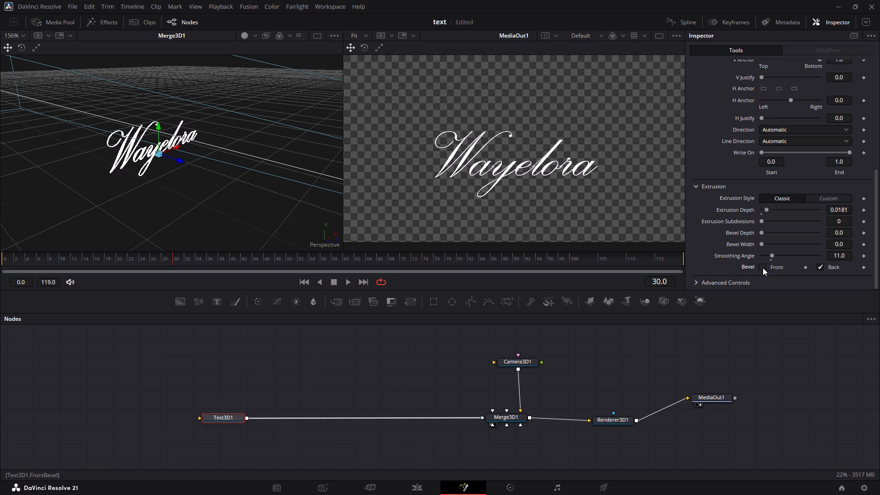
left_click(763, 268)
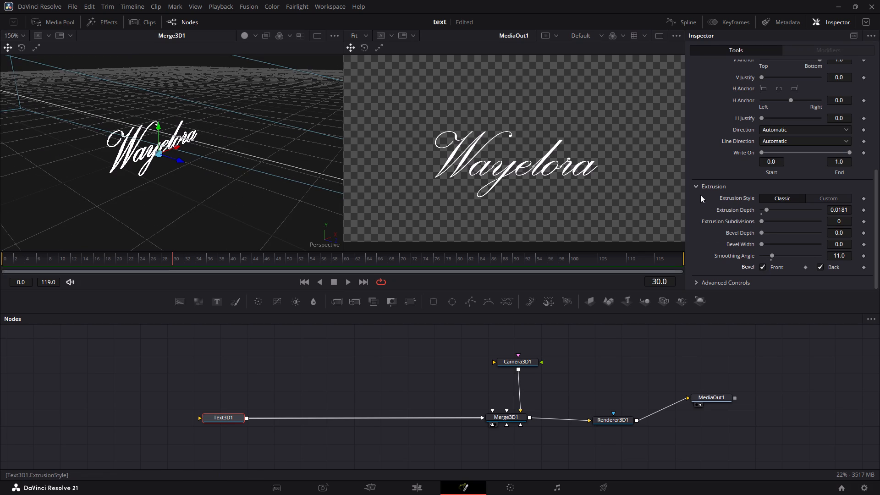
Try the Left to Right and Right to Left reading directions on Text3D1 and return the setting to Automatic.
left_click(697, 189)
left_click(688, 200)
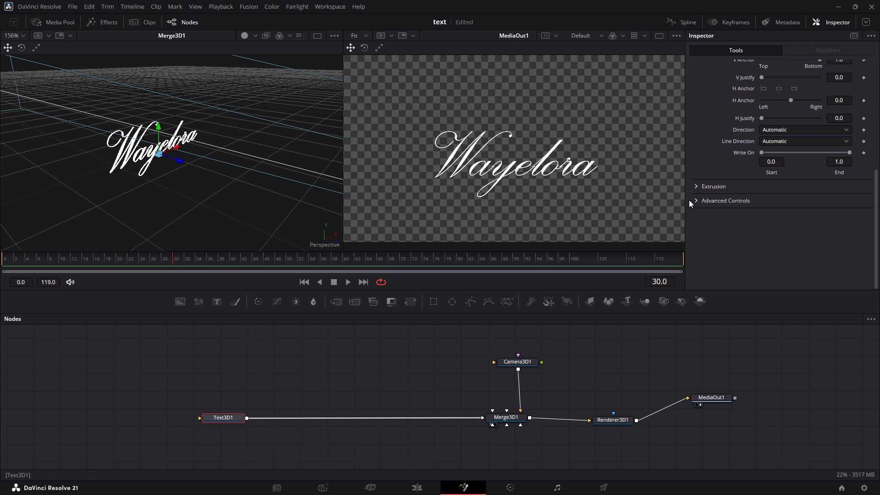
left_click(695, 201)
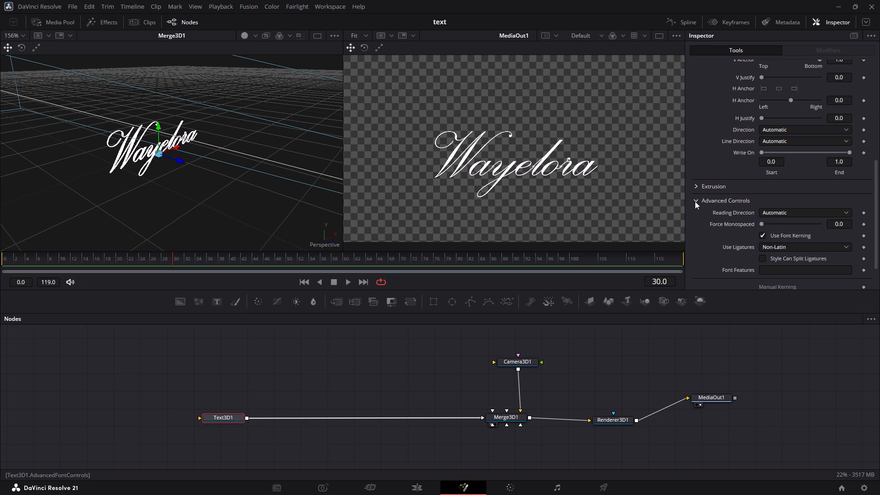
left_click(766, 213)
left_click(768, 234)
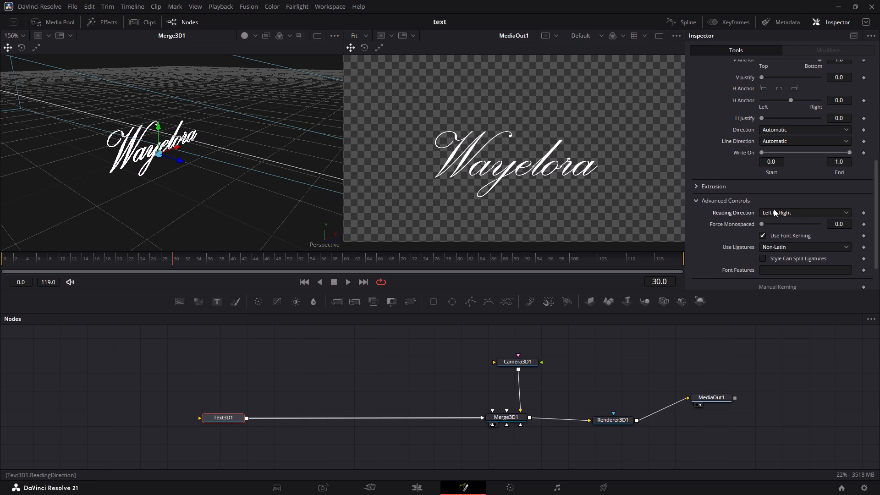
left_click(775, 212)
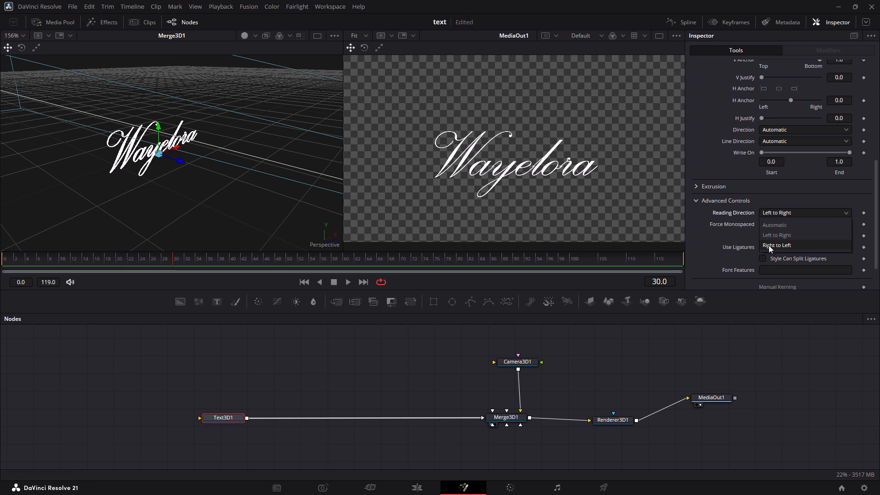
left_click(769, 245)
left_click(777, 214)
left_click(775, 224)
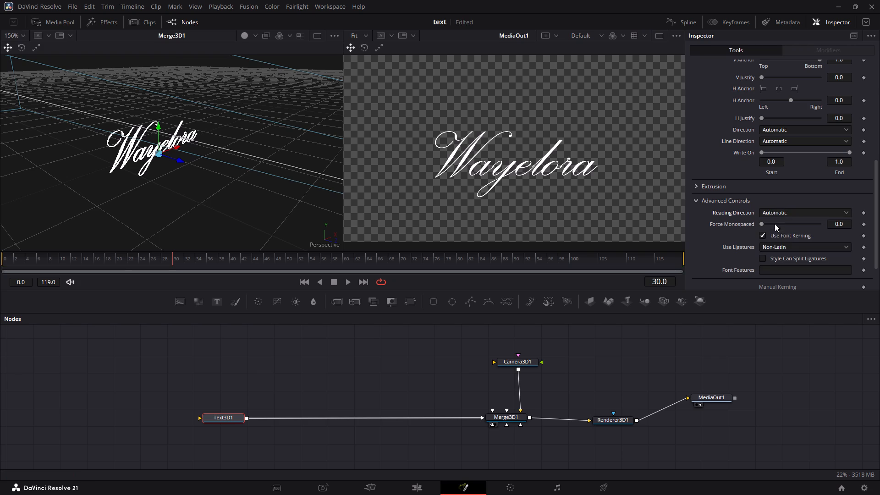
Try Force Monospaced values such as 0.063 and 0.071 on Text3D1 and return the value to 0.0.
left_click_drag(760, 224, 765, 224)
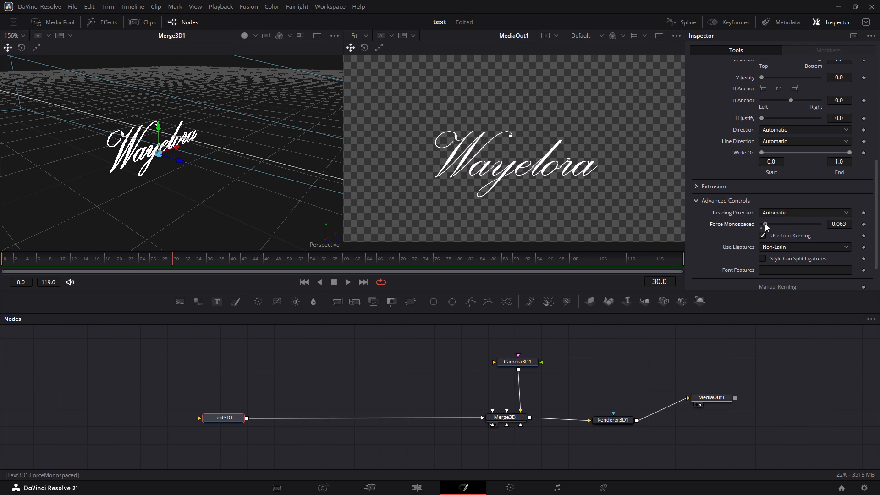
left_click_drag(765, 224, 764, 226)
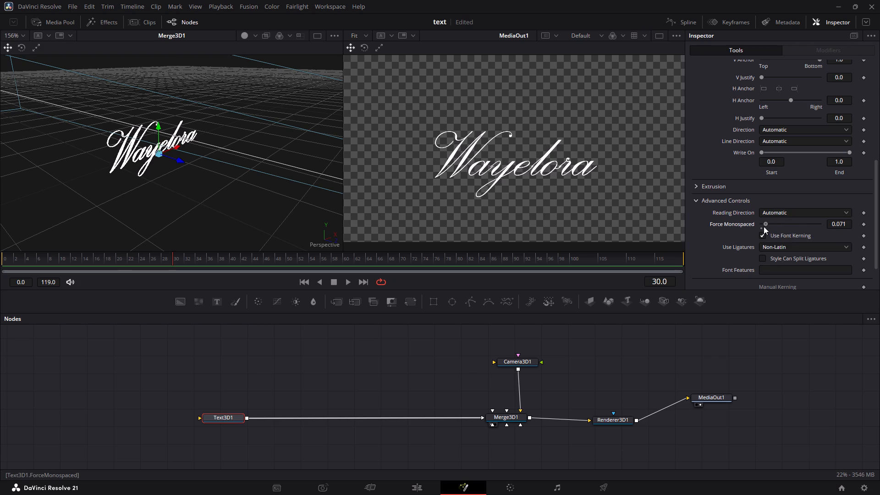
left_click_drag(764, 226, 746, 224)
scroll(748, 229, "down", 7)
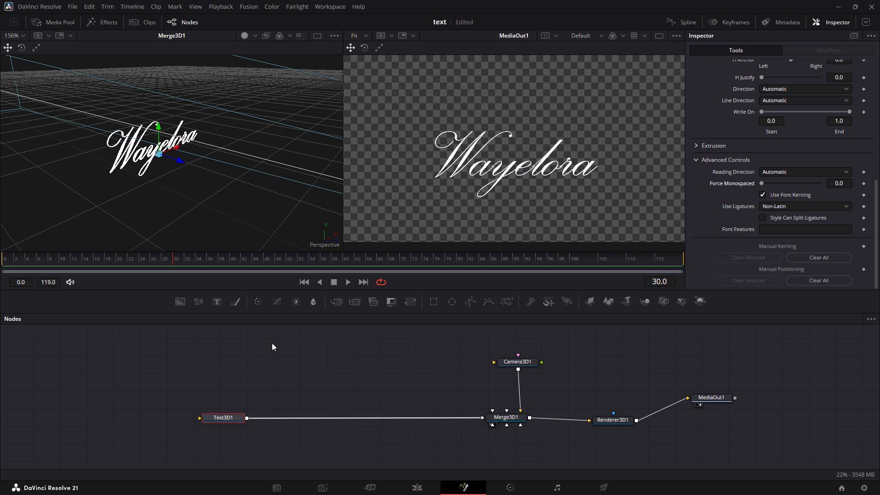
Add a black Background node feeding a new ImagePlane3D node, and connect the image plane to Merge3D1.
left_click_drag(177, 302, 205, 379)
left_click_drag(205, 379, 220, 378)
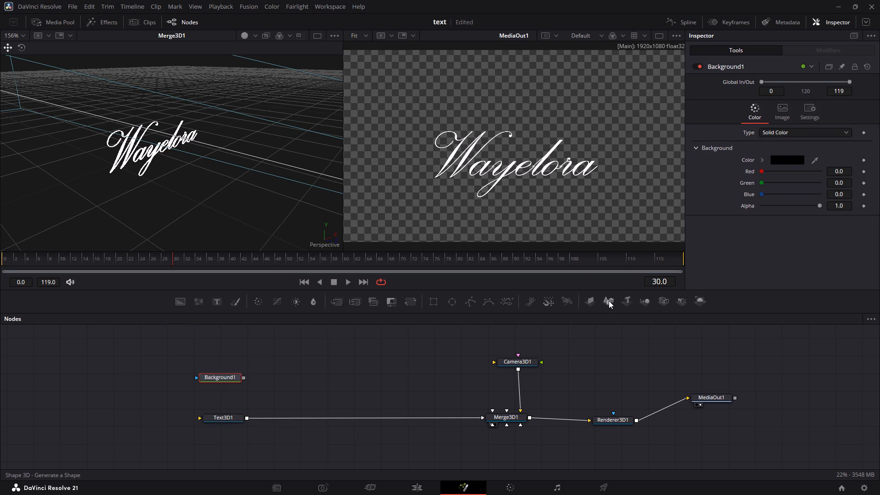
left_click_drag(585, 302, 293, 386)
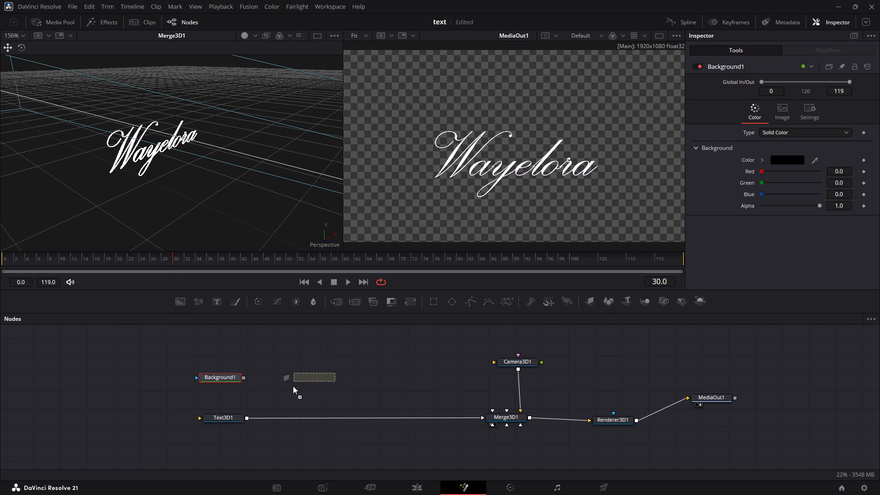
left_click_drag(293, 386, 318, 376)
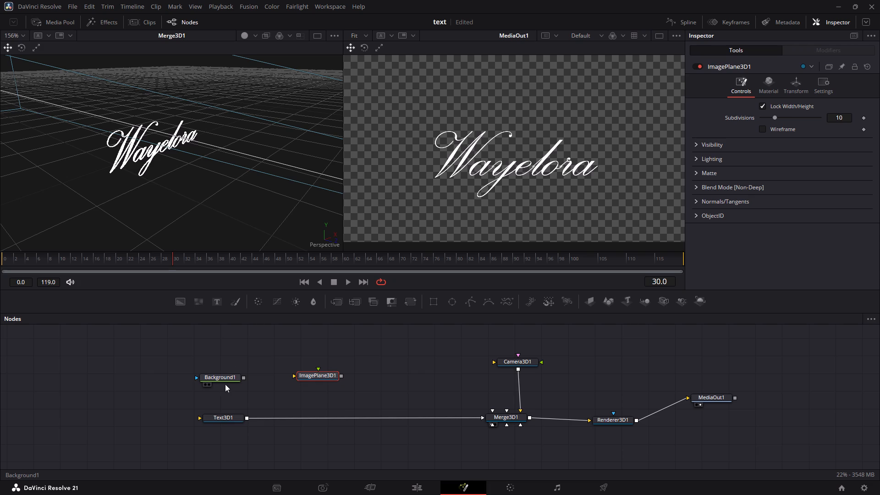
left_click_drag(242, 378, 299, 378)
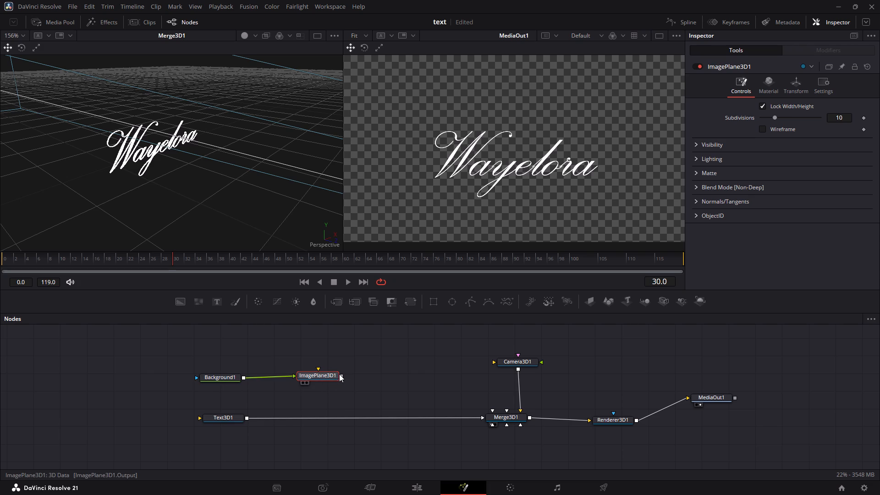
left_click_drag(341, 374, 507, 414)
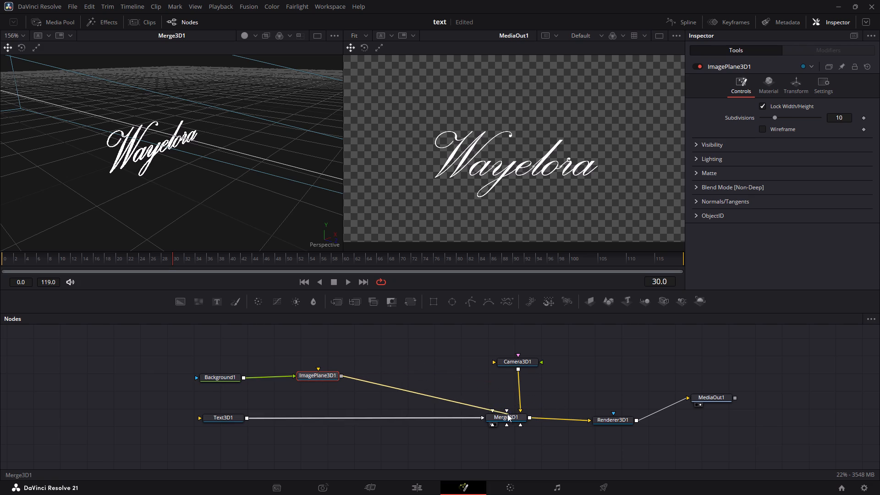
left_click_drag(507, 414, 507, 414)
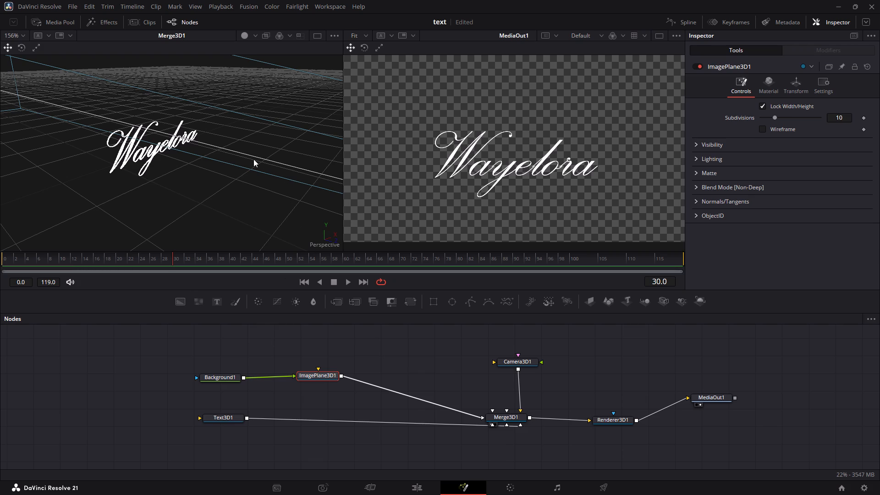
Move the image plane back along its depth axis, away from the camera, until it sits behind the Wayelora text.
scroll(253, 160, "down", 6, "ctrl")
scroll(253, 162, "up", 3, "ctrl")
scroll(253, 162, "down", 1, "ctrl")
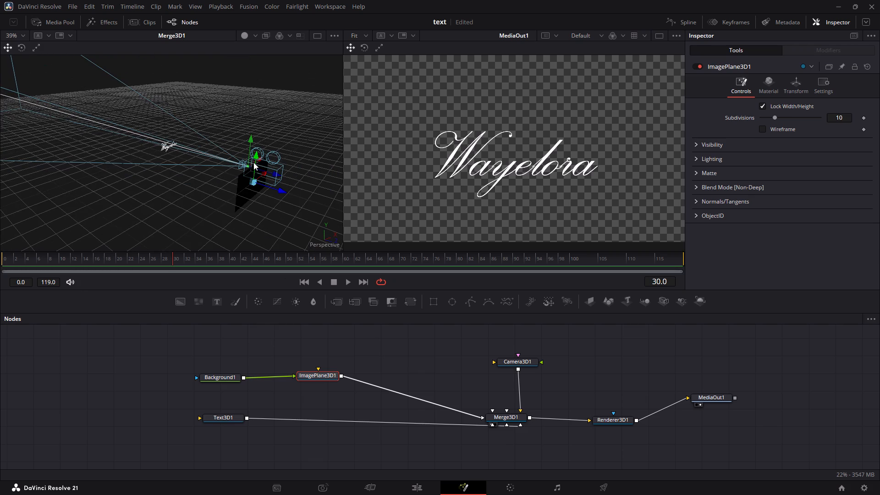
left_click_drag(280, 192, 203, 174)
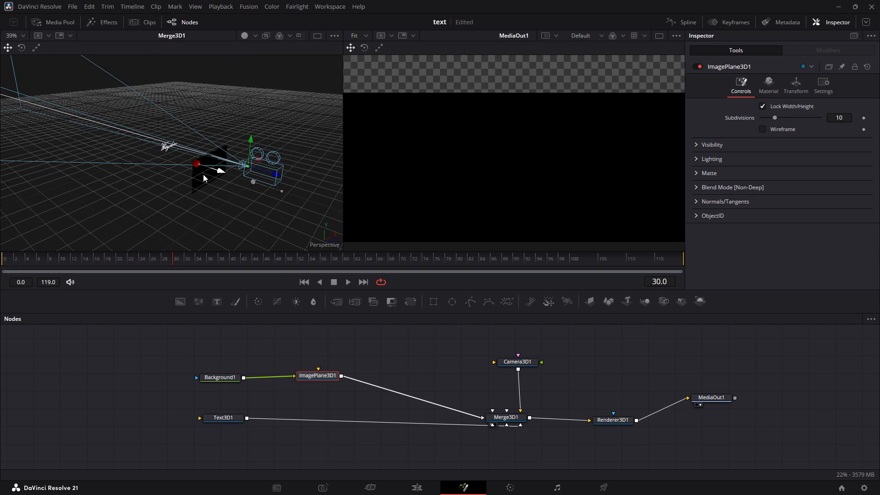
left_click_drag(203, 174, 142, 168)
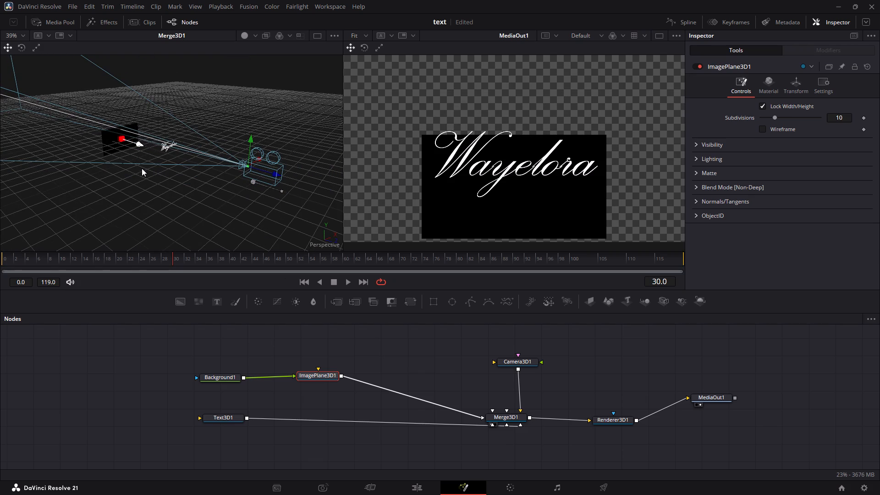
left_click_drag(142, 168, 172, 168)
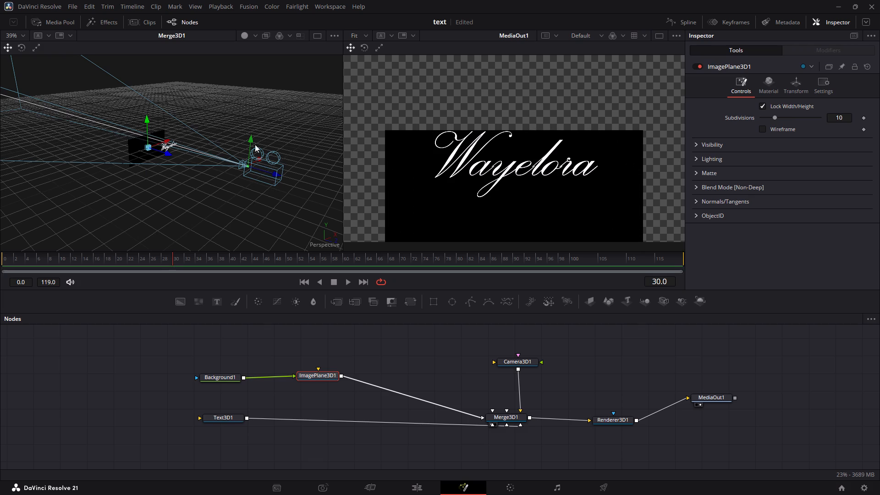
Lower Camera3D1 vertically in the 3D scene so more of the black plane's lower part is in frame.
left_click_drag(250, 141, 250, 145)
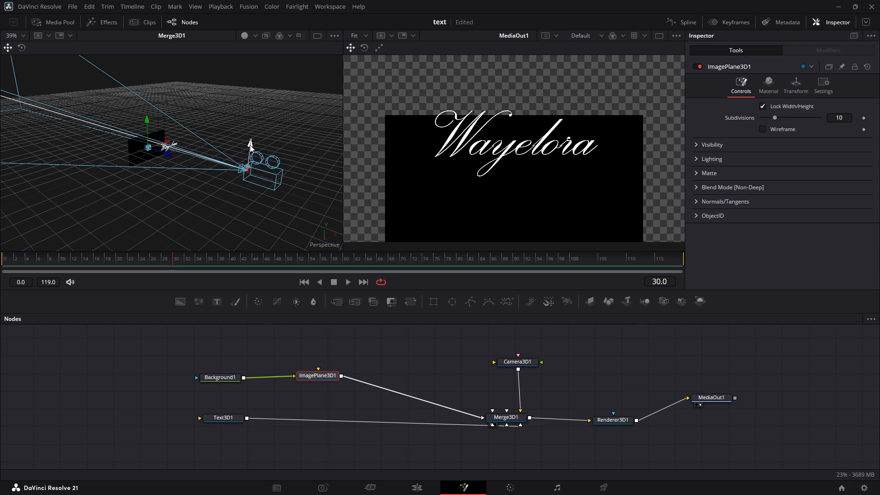
left_click_drag(250, 145, 249, 150)
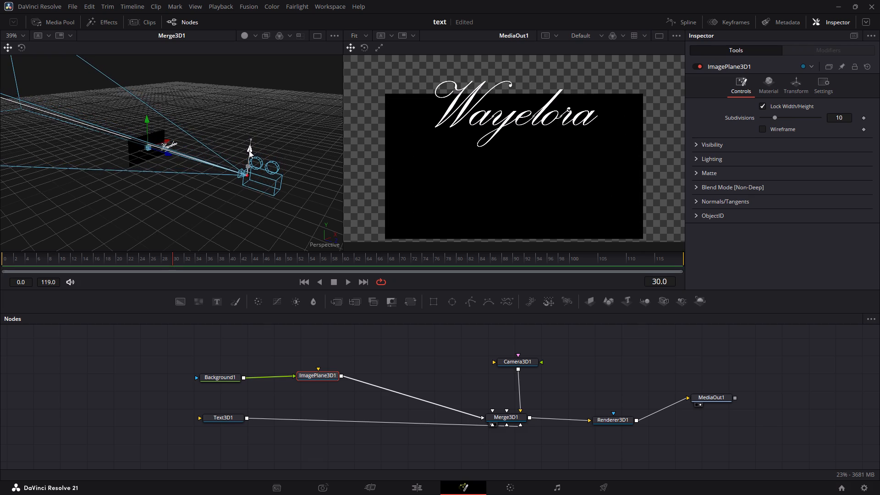
left_click_drag(249, 150, 249, 151)
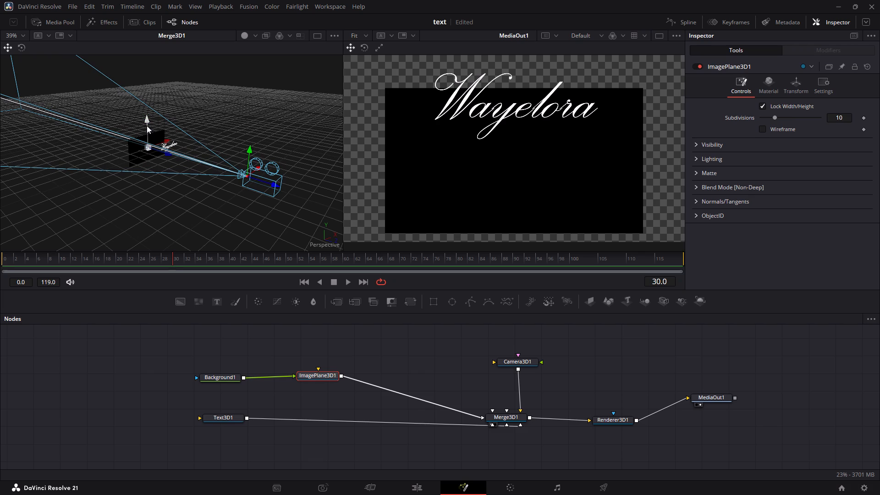
Raise the image plane vertically so its black surface backs the whole Wayelora title.
left_click_drag(147, 121, 149, 115)
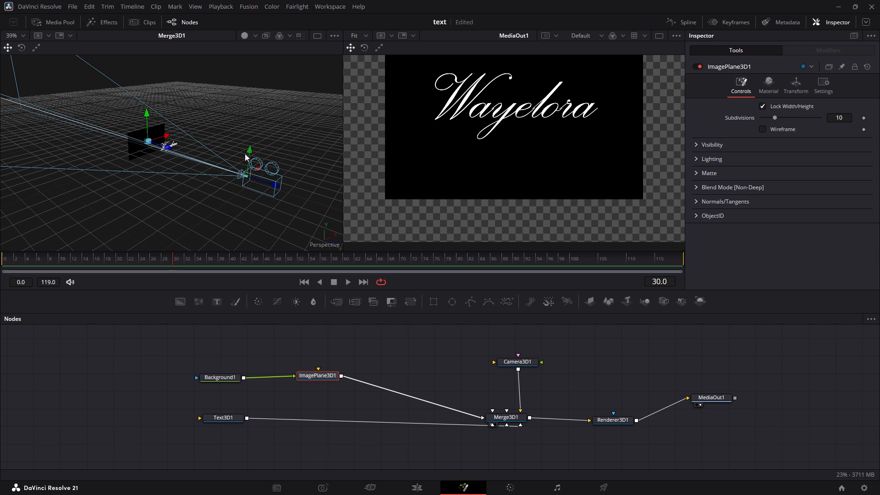
Raise Camera3D1 slightly and move it closer to the Wayelora text until the black plane fills the whole output frame.
left_click_drag(250, 151, 256, 148)
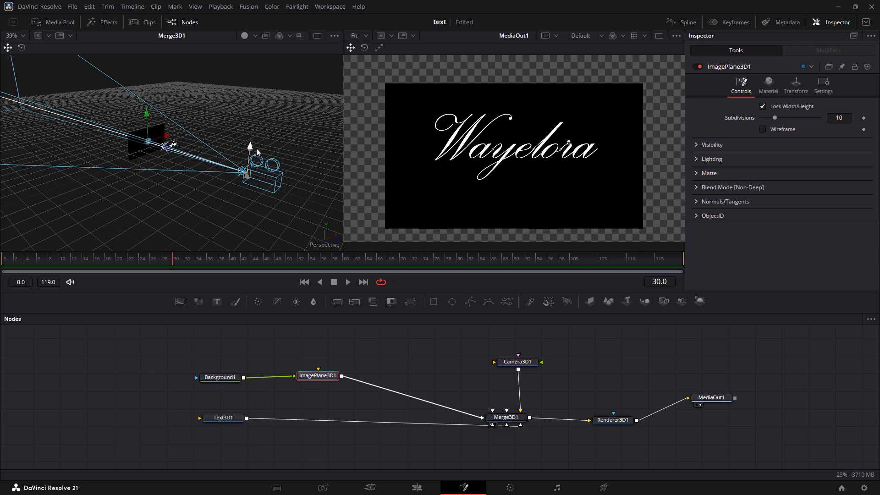
left_click_drag(256, 148, 256, 146)
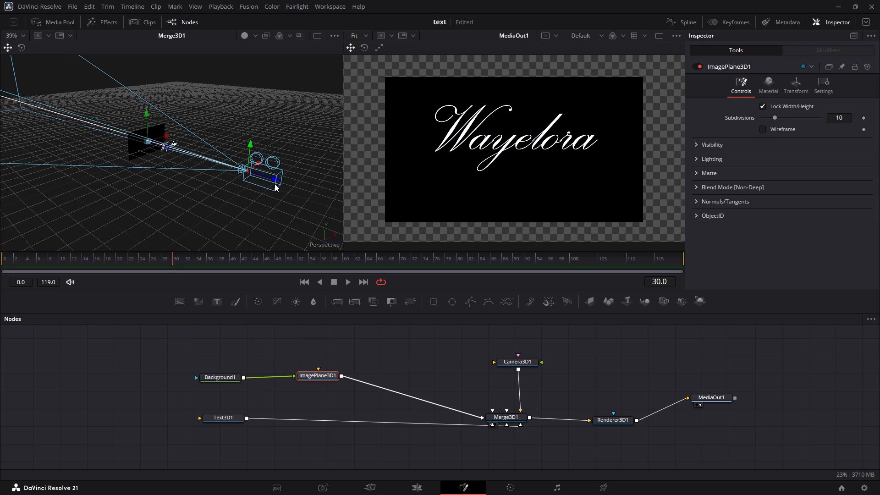
left_click_drag(274, 181, 248, 176)
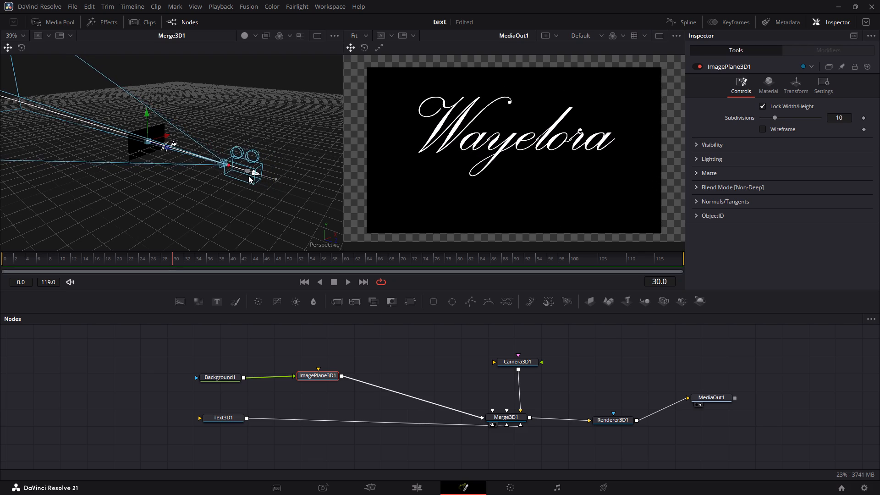
left_click_drag(248, 176, 258, 176)
scroll(594, 156, "down", 1, "ctrl")
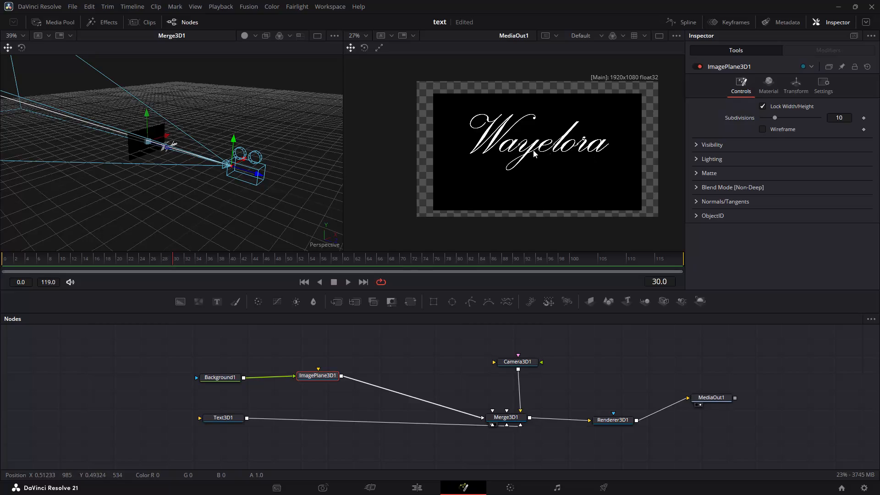
left_click_drag(260, 174, 250, 174)
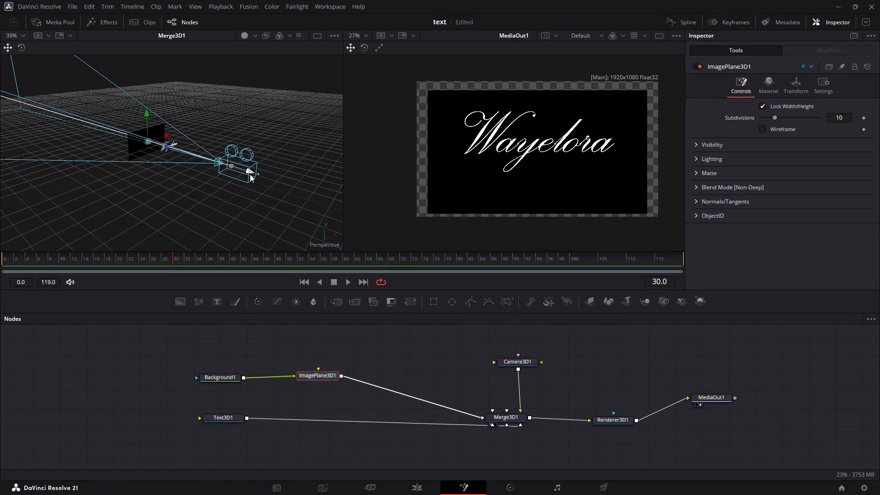
left_click_drag(250, 174, 236, 175)
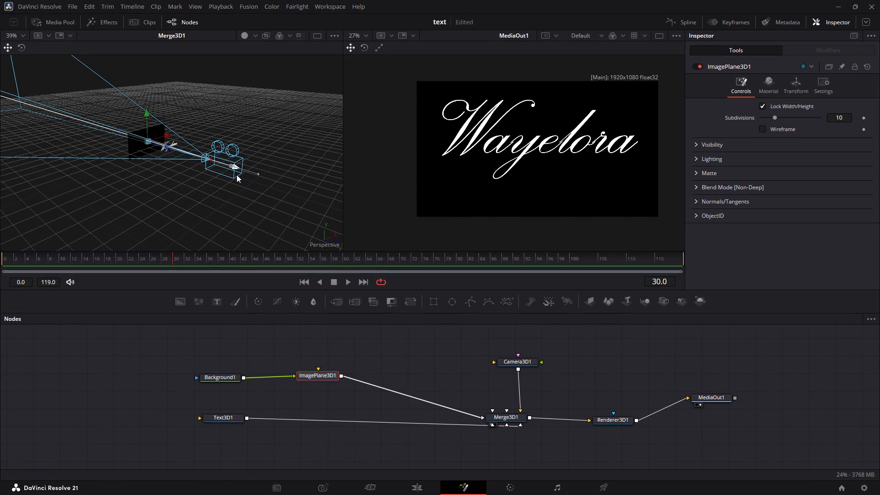
left_click_drag(236, 175, 249, 175)
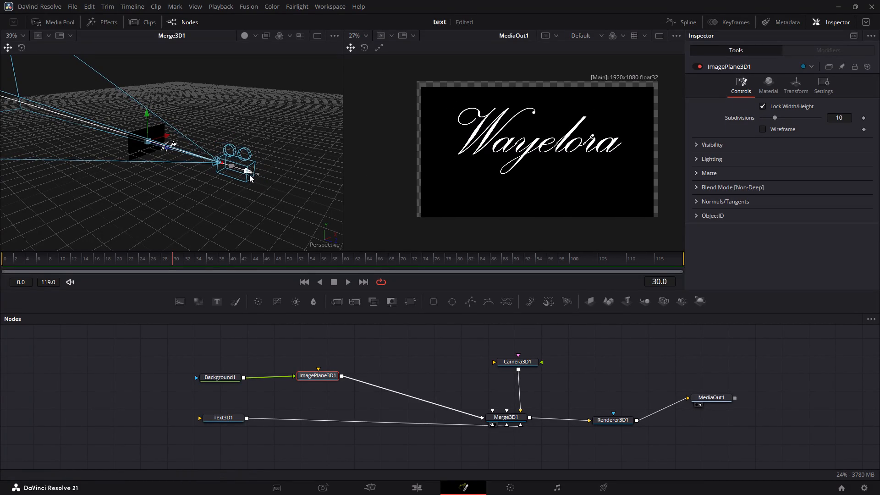
left_click_drag(249, 175, 237, 176)
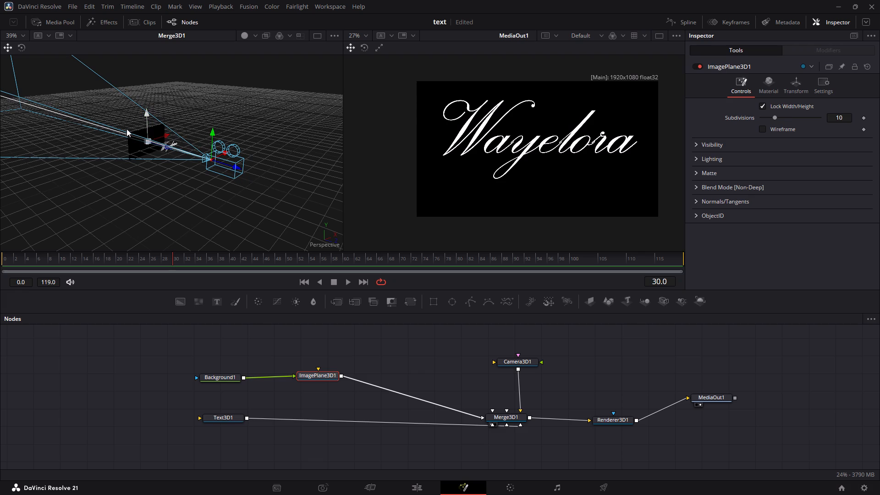
Lower the Wayelora text vertically in the 3D scene so it sits near the middle of the output frame.
scroll(143, 136, "up", 5, "ctrl")
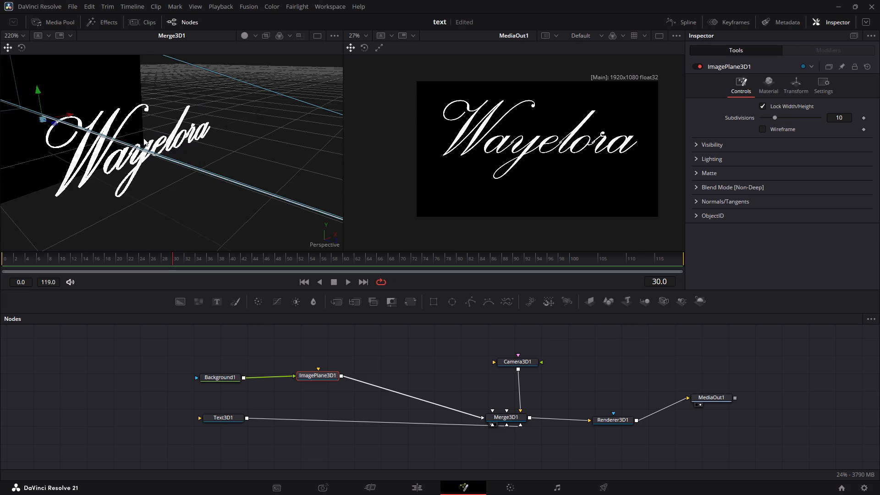
scroll(143, 138, "down", 2, "ctrl")
left_click(146, 151)
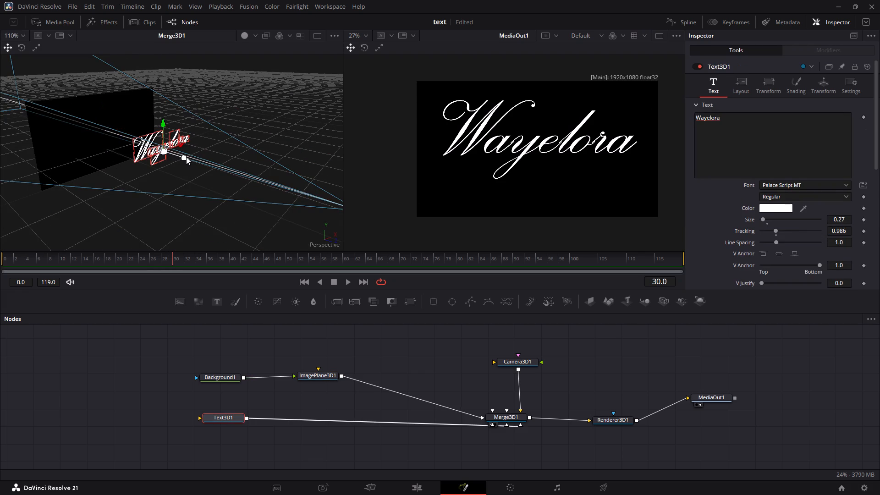
left_click_drag(162, 125, 161, 130)
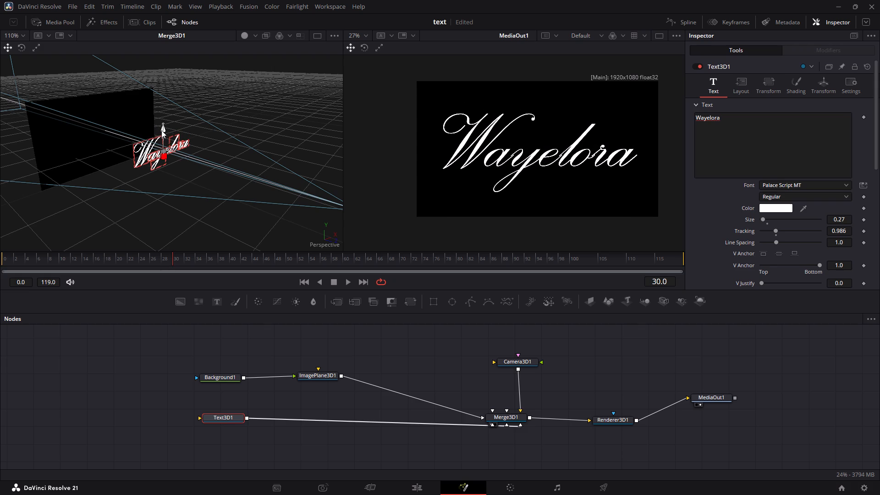
left_click_drag(161, 130, 161, 132)
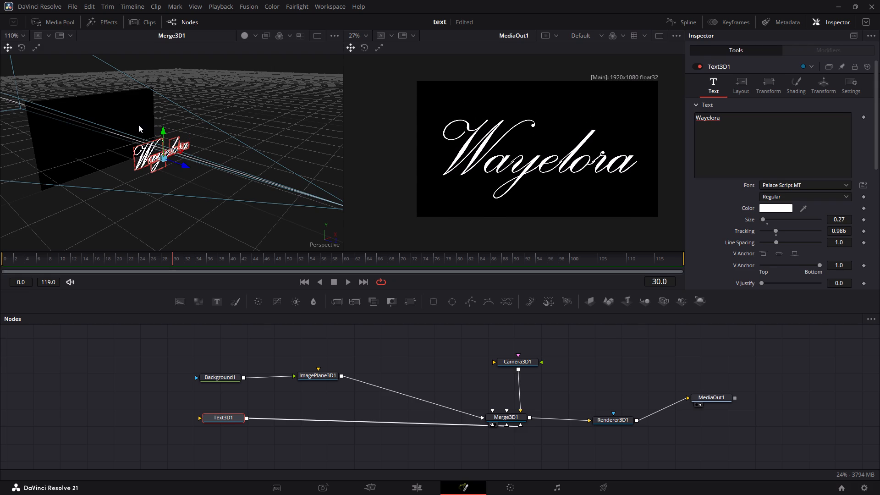
Switch to File Explorer and bring the star image from the Downloads folder into the node graph beside Background1.
left_click(138, 125)
left_click(193, 347)
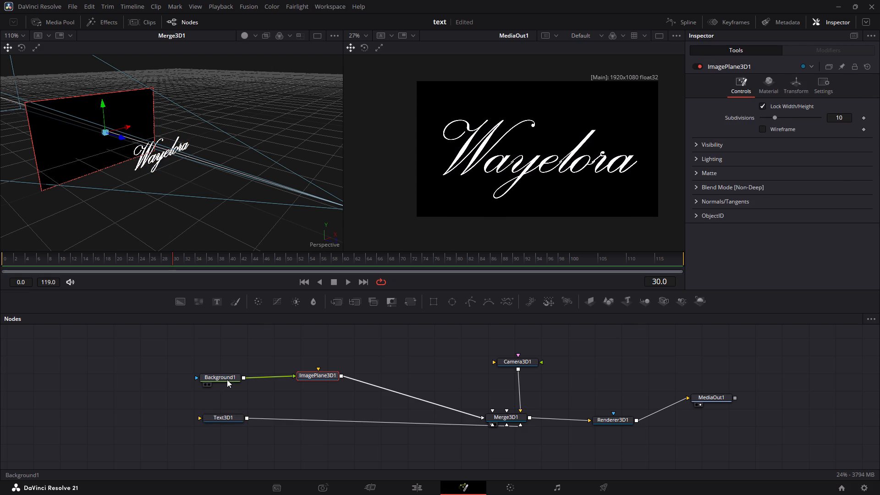
left_click(227, 379)
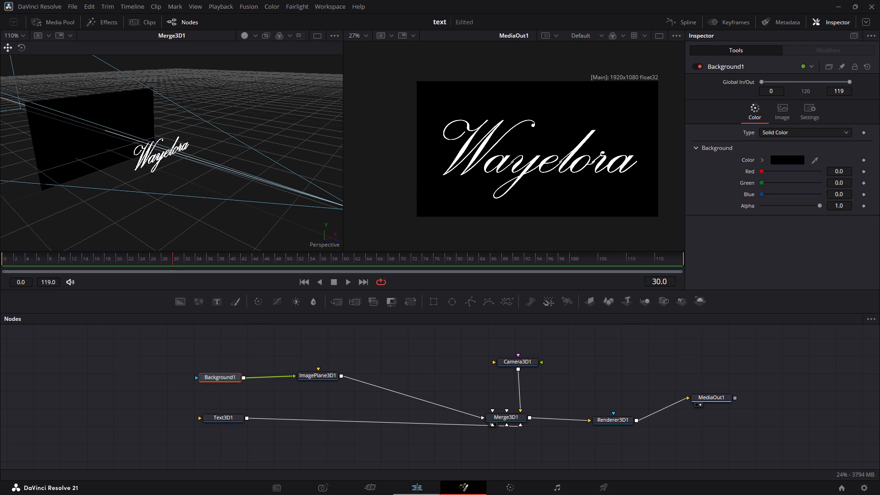
left_click(479, 484)
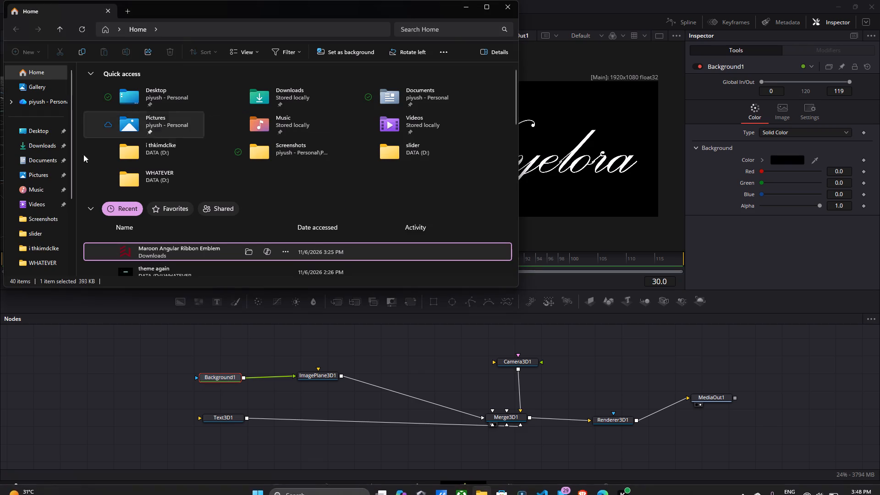
left_click(44, 150)
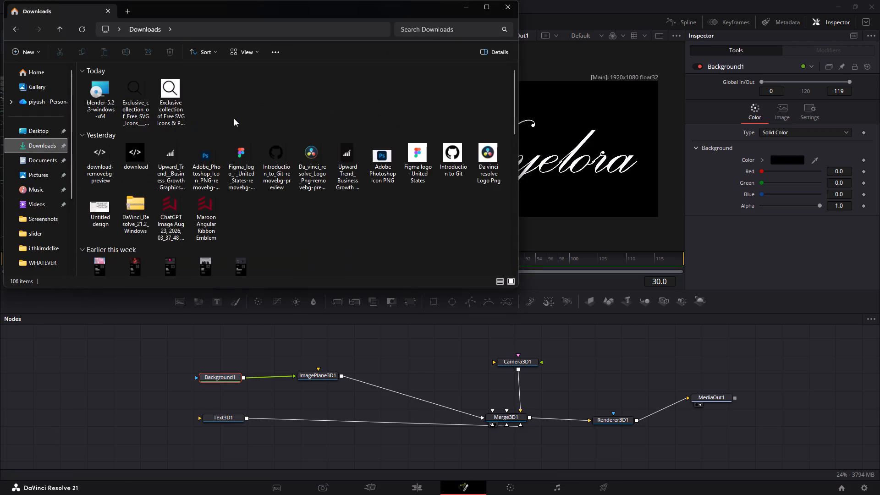
scroll(236, 135, "down", 5)
scroll(240, 154, "up", 1)
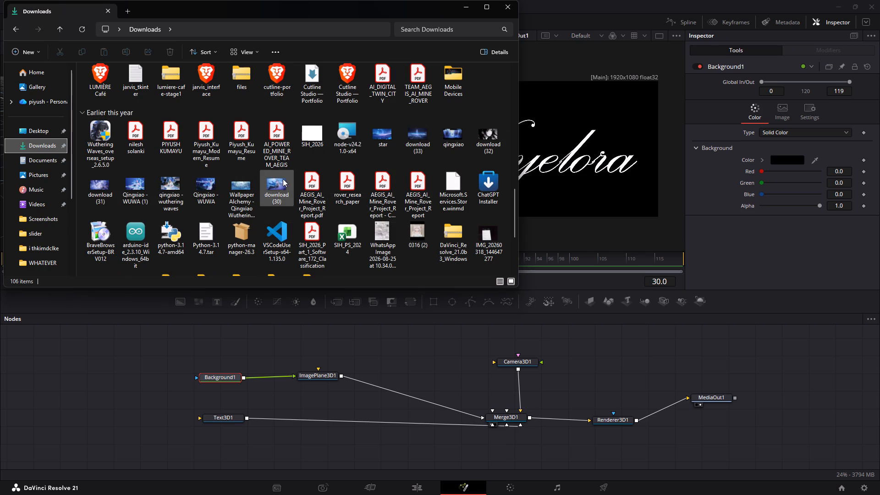
left_click_drag(388, 137, 321, 331)
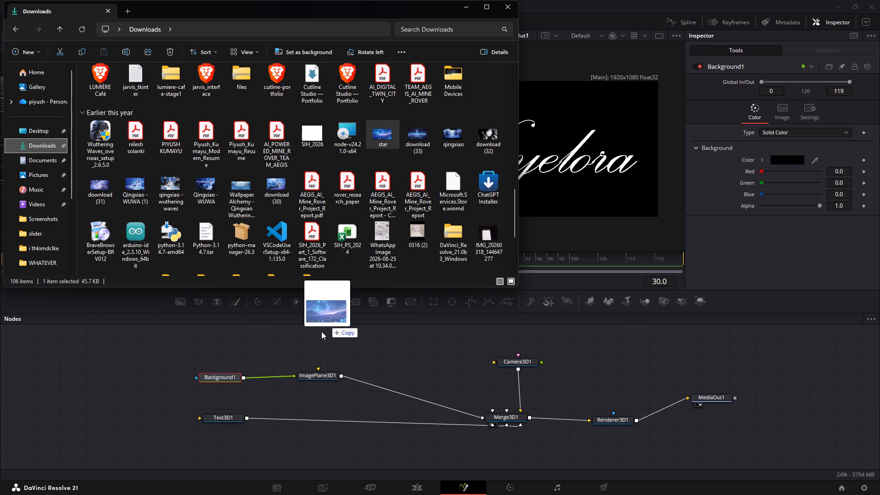
left_click_drag(321, 331, 211, 358)
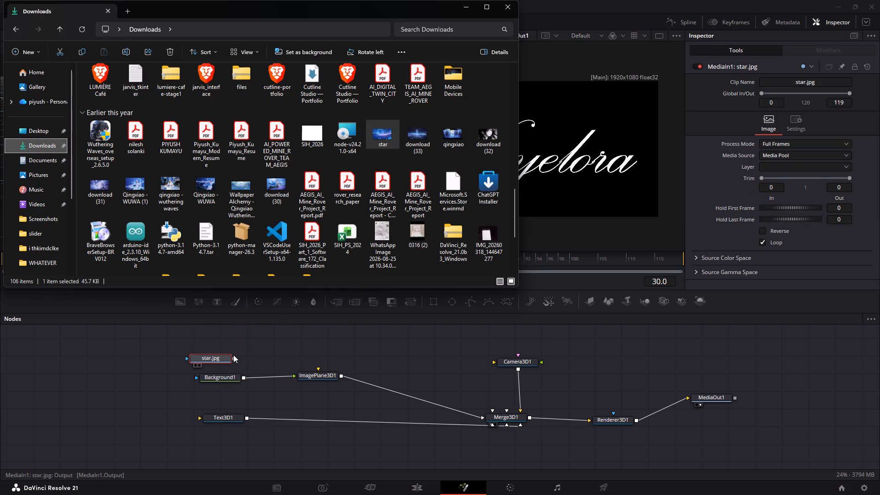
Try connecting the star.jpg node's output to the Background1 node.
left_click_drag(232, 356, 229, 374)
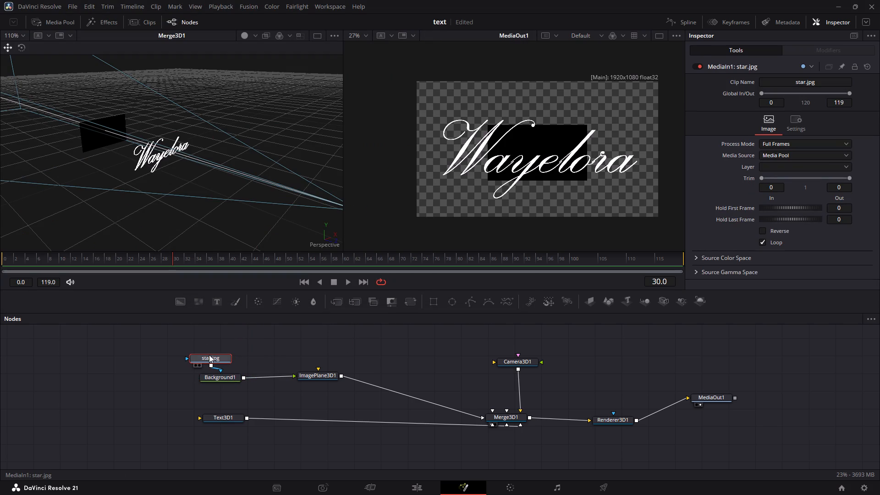
Replace the Background1 node with star.jpg, deleting Background1 and connecting star.jpg to ImagePlane3D1 in its place.
left_click(211, 374)
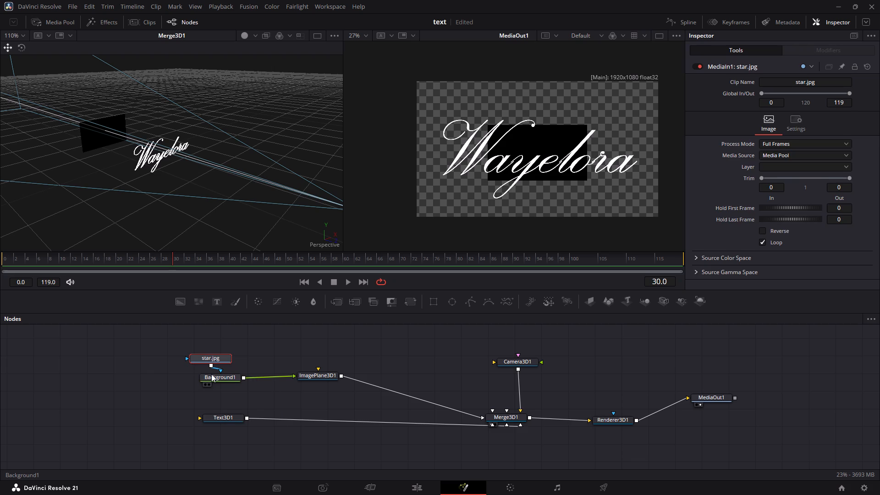
key("BackSpace")
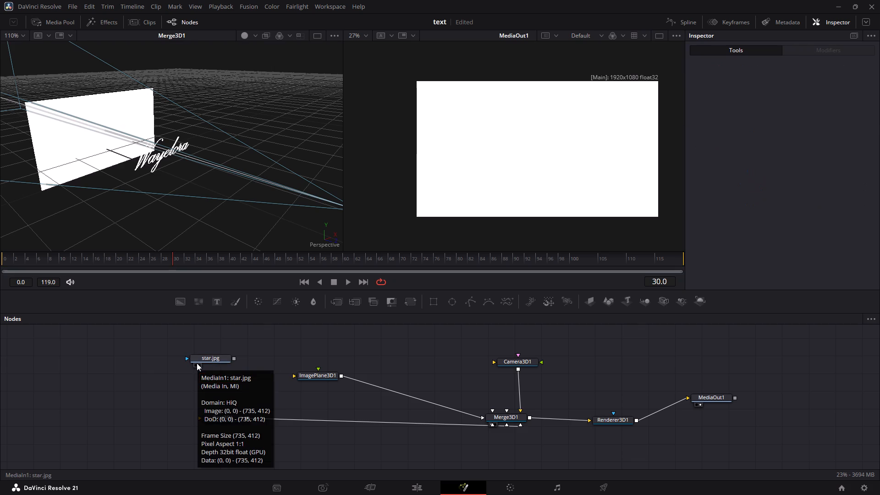
left_click_drag(209, 359, 218, 384)
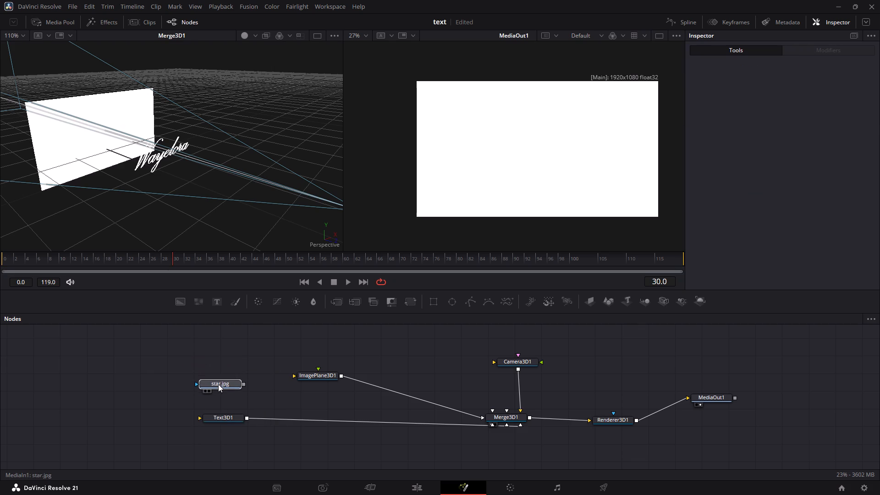
left_click_drag(218, 384, 217, 377)
left_click_drag(242, 374, 243, 374)
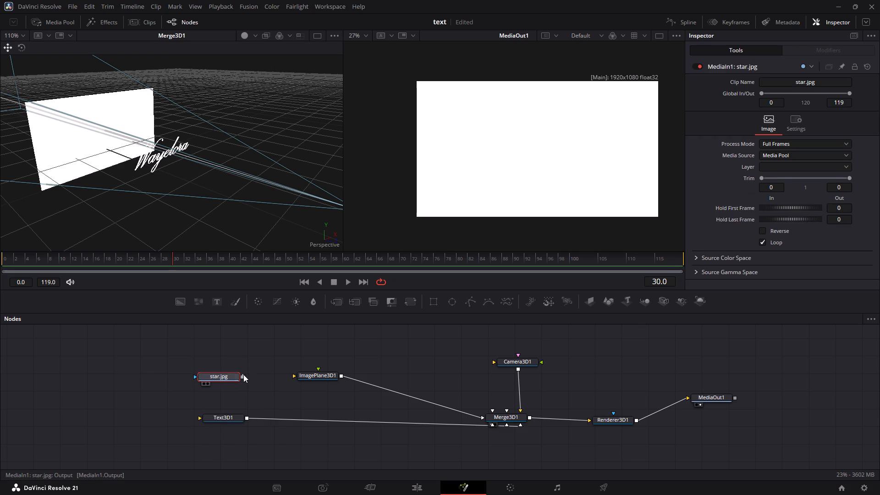
left_click_drag(243, 374, 304, 374)
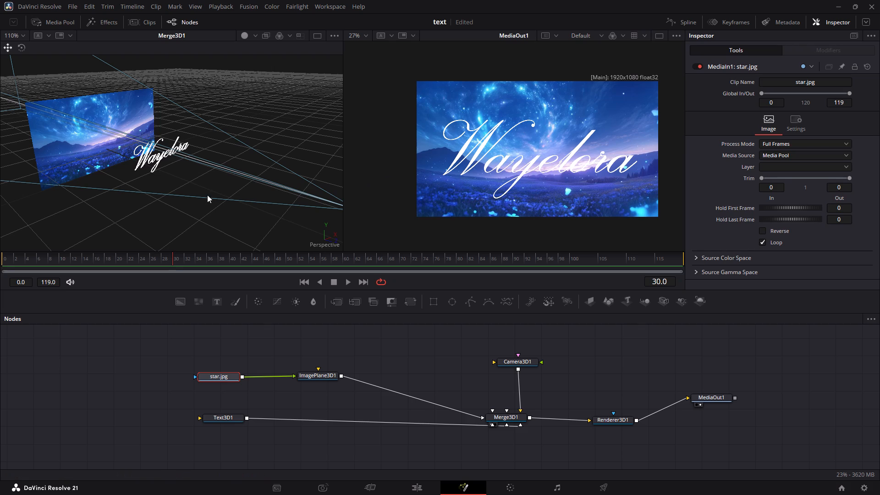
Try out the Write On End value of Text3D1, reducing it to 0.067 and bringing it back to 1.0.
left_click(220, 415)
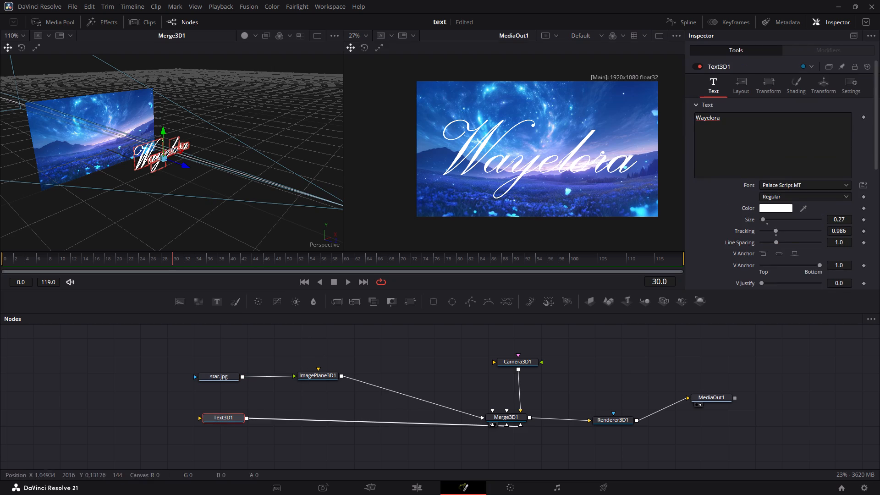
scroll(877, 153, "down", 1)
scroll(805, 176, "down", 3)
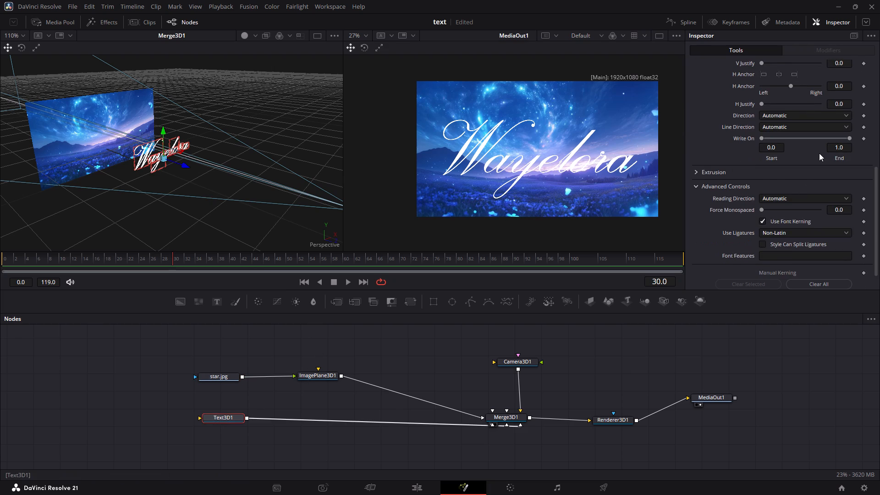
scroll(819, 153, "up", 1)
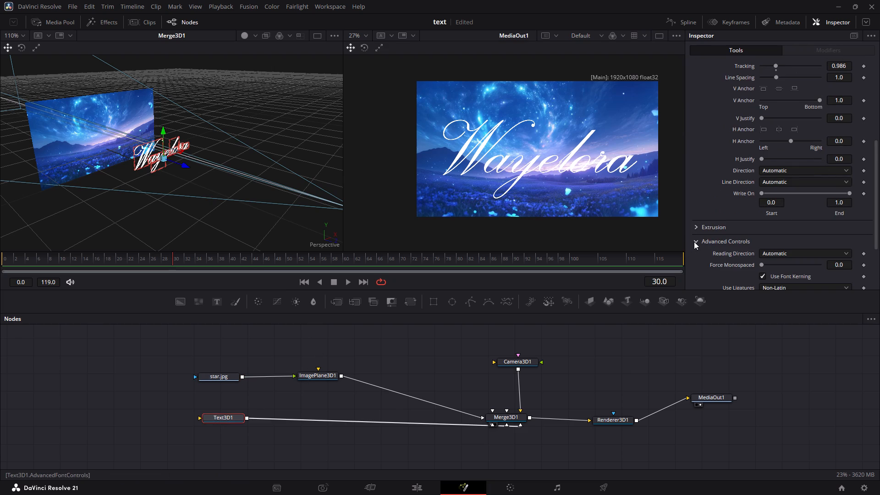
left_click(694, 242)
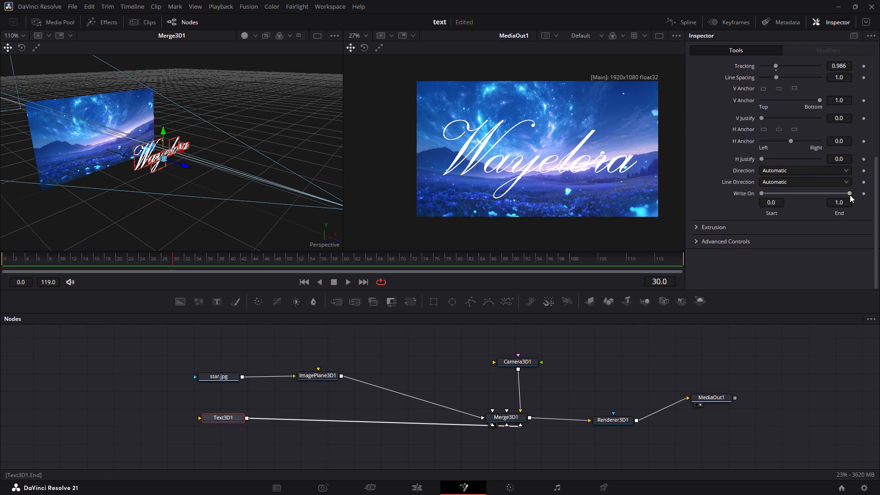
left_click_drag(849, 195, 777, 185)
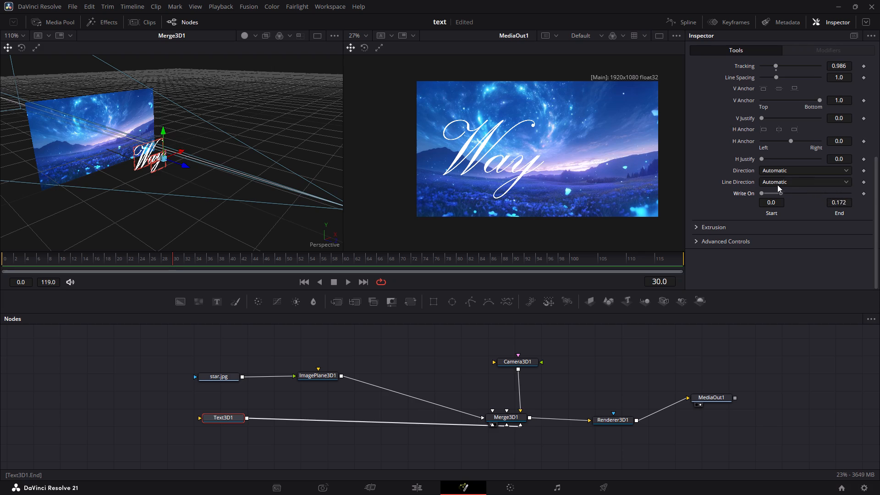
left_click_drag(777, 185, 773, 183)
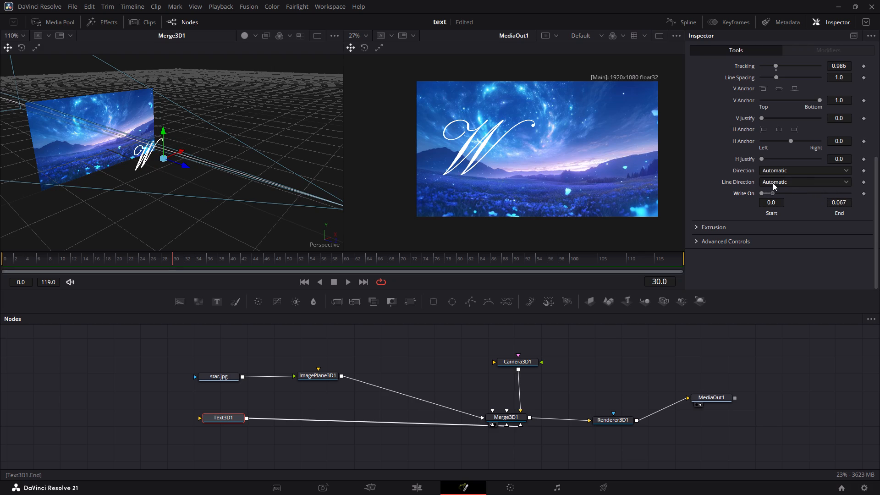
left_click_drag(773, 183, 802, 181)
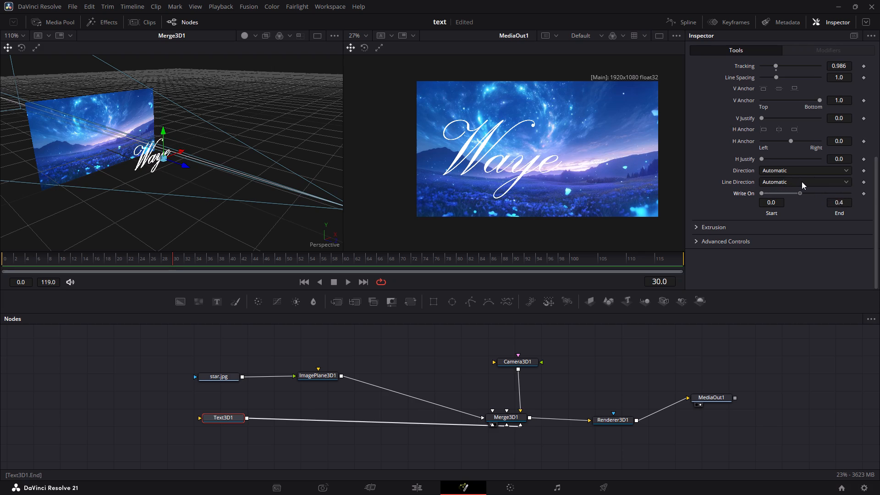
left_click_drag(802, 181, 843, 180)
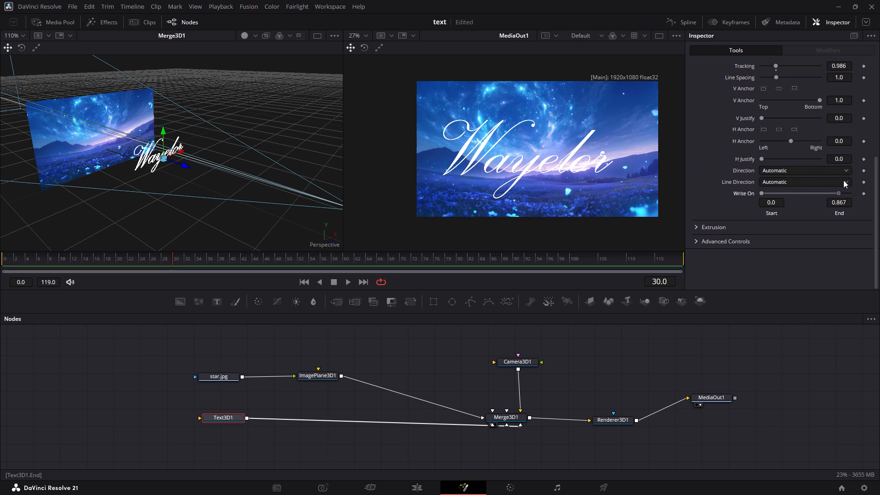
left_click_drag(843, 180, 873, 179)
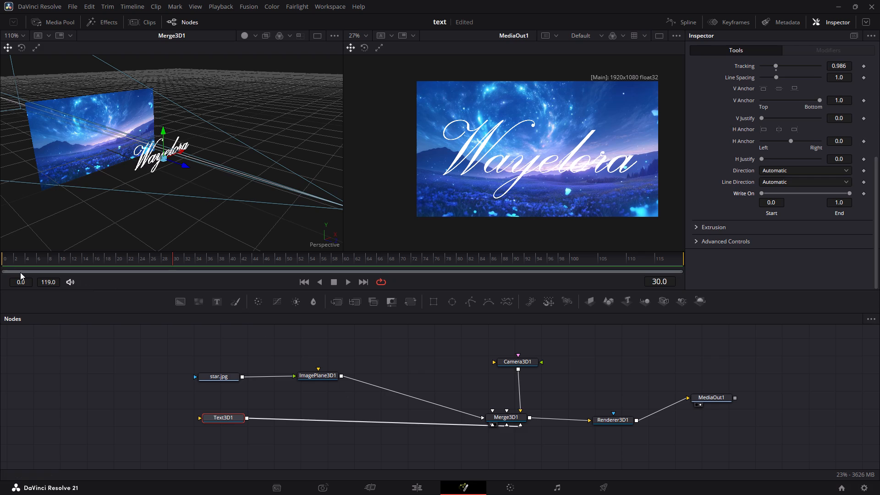
Return the playhead to frame 0 and select the starry image plane in the 3D scene.
left_click(5, 257)
scroll(269, 218, "down", 1)
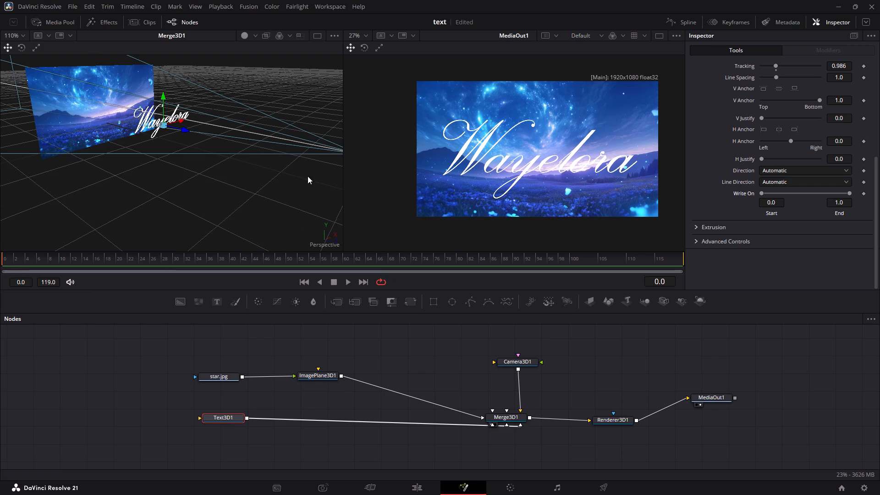
scroll(148, 154, "up", 1)
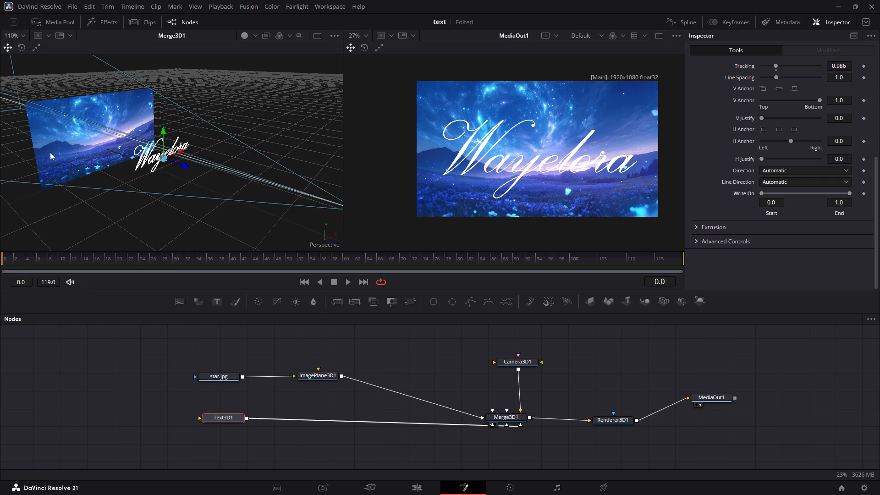
left_click(104, 148)
left_click(233, 135)
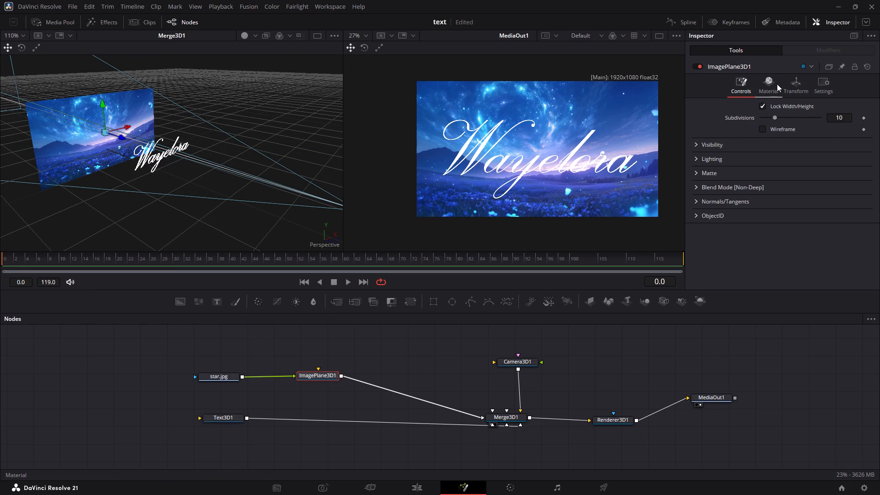
Enable Lighting and Shadows on the Renderer3D1 node.
left_click(614, 421)
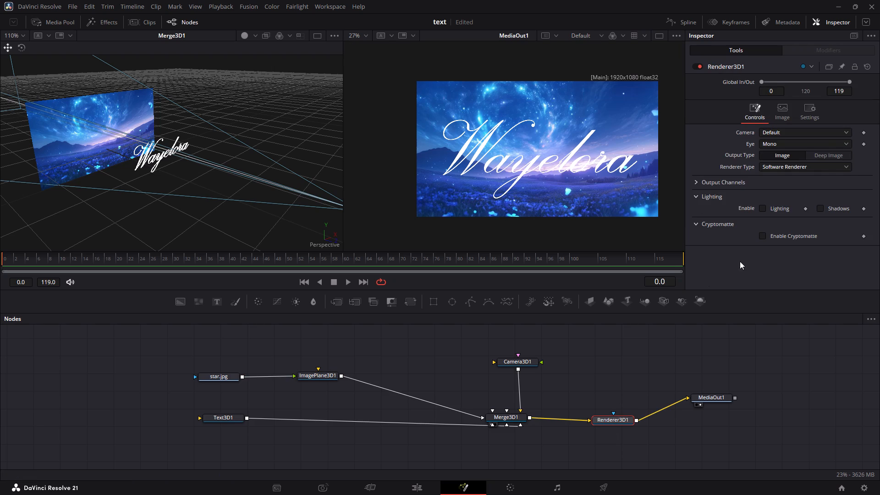
left_click(758, 205)
left_click(760, 208)
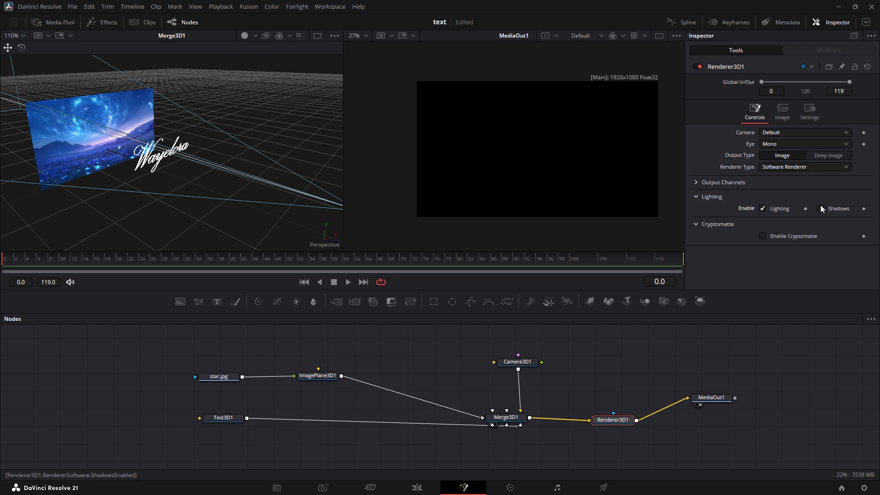
left_click(819, 209)
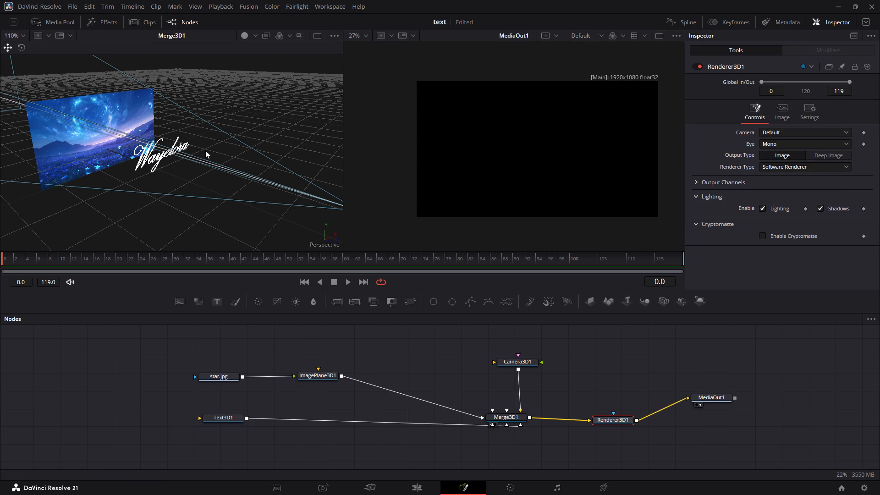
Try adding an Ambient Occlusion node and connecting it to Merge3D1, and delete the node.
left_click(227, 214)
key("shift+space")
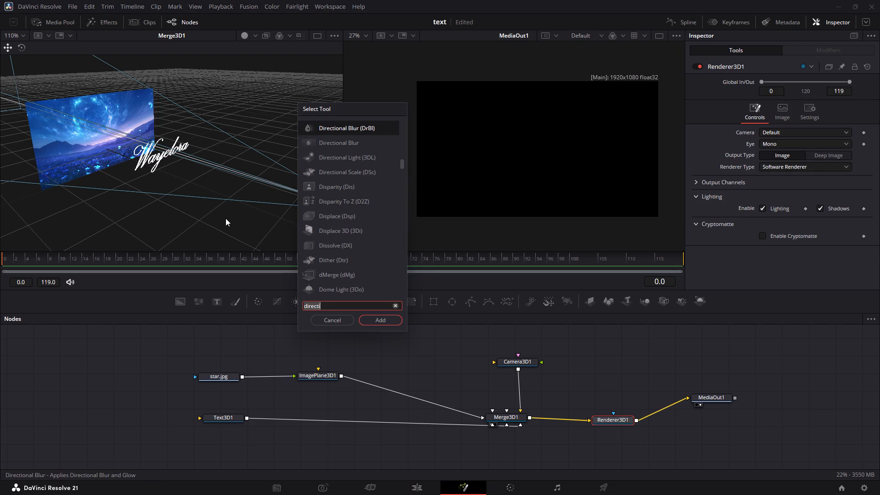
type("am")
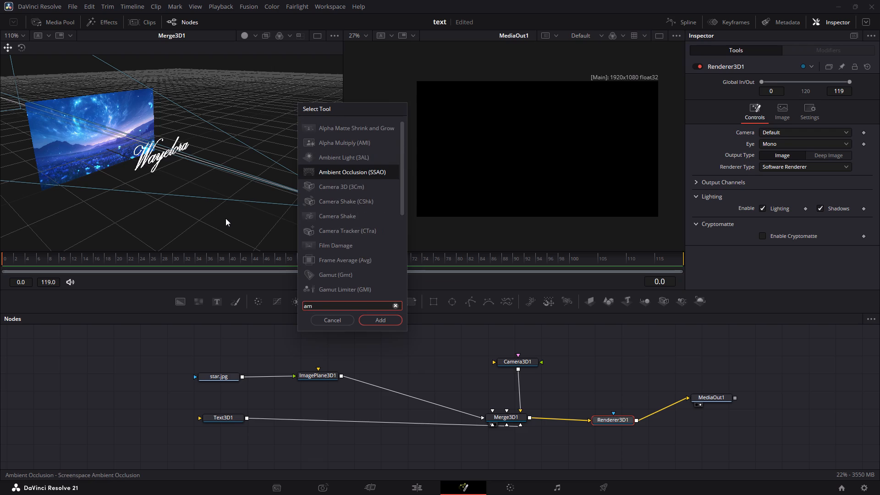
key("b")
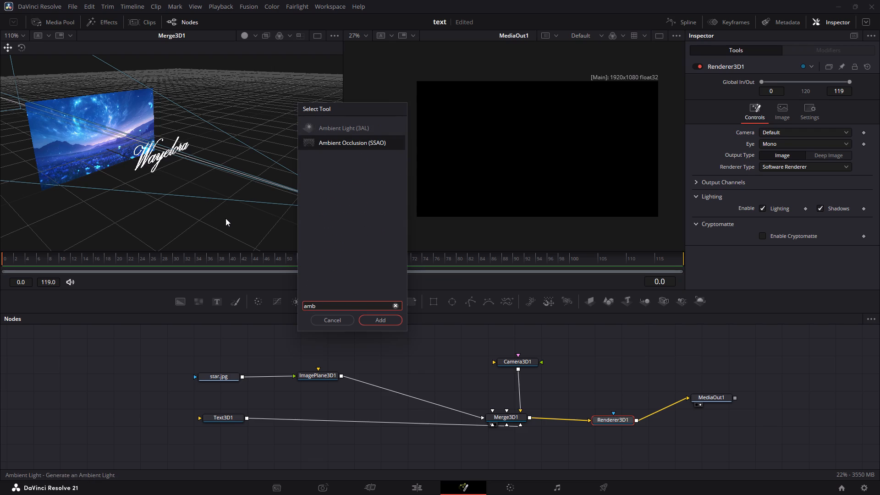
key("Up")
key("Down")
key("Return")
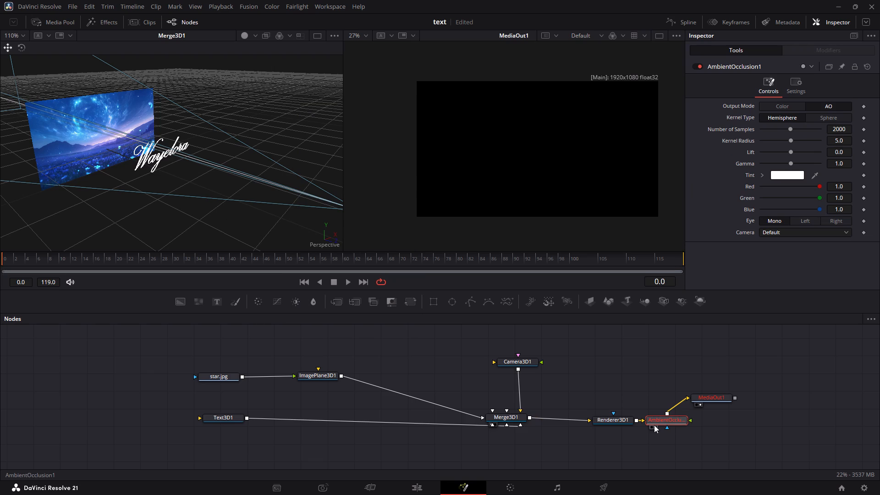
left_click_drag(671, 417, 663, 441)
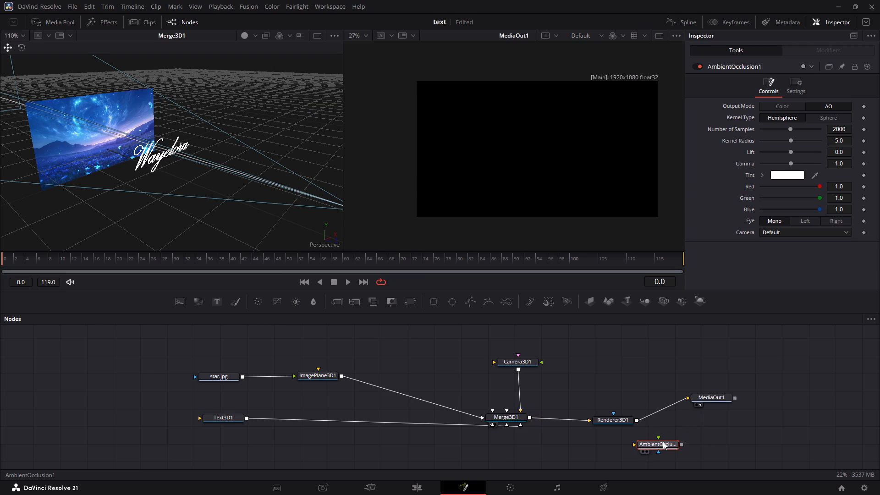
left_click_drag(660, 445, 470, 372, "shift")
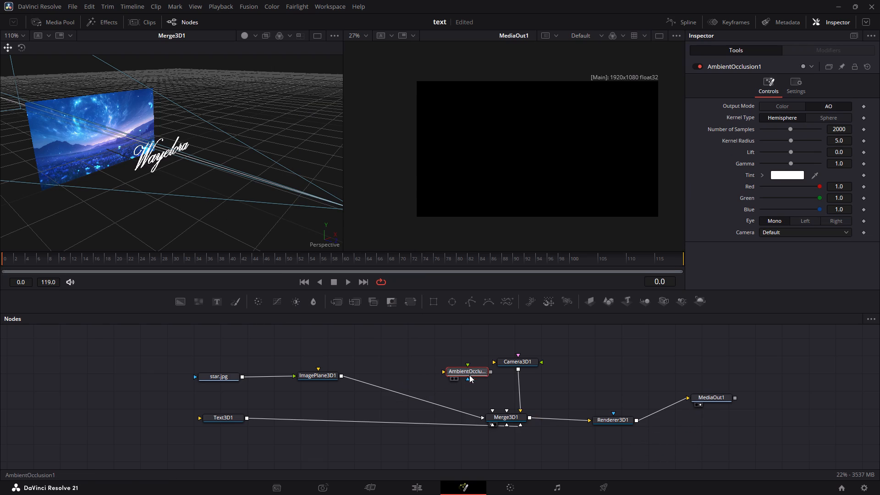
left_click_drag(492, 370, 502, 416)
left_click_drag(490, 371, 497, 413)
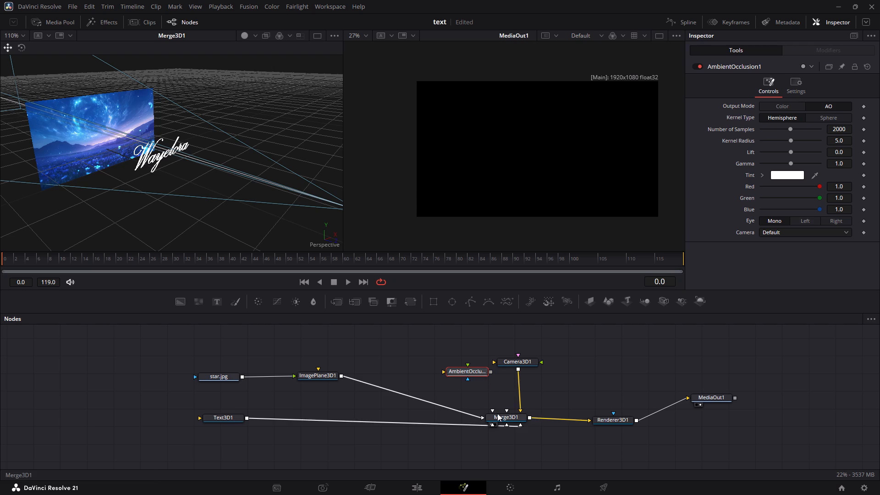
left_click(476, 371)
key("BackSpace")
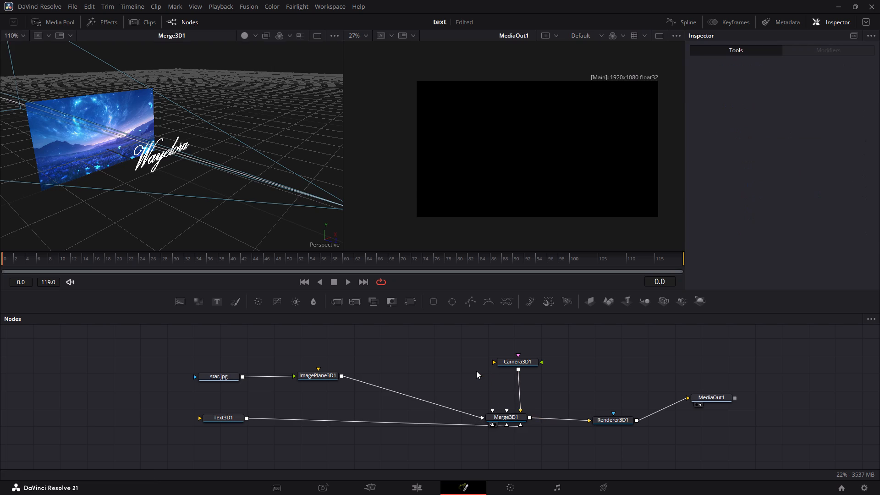
Add an Ambient Light node to the graph, connect its output to Merge3D1 and place it beside Camera3D1.
key("shift+space")
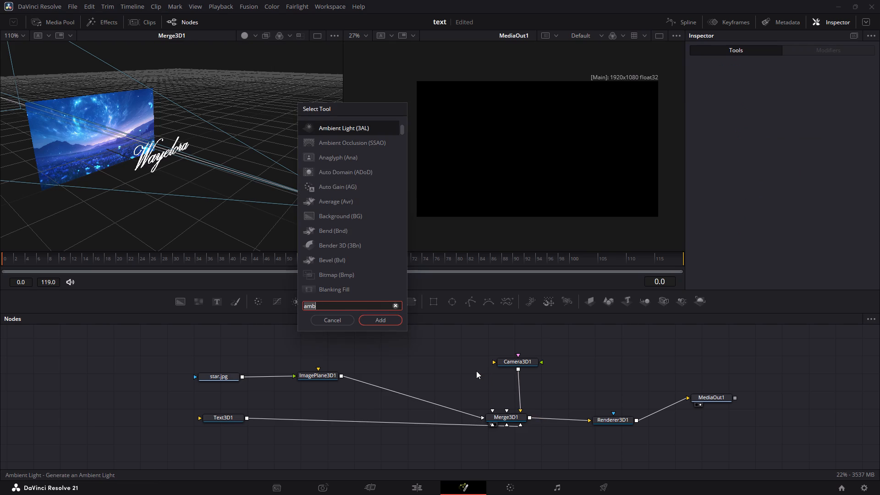
key("Return")
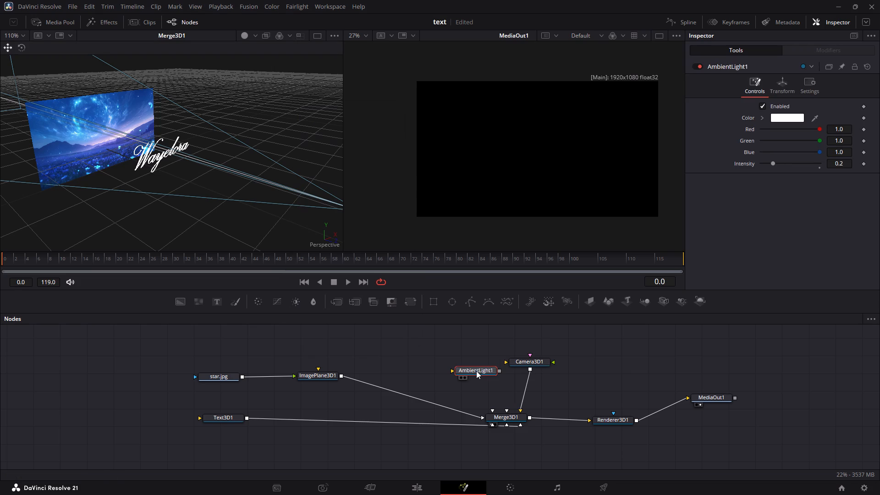
left_click_drag(476, 371, 455, 372)
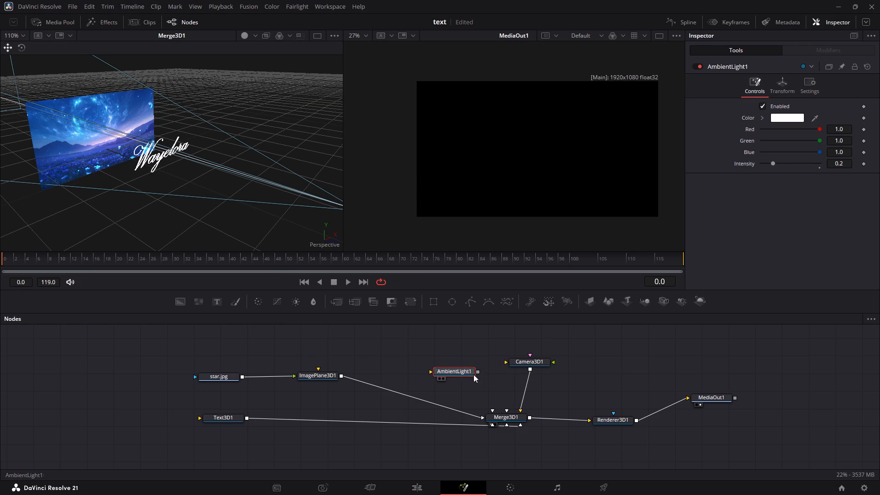
left_click_drag(478, 371, 496, 421)
left_click_drag(452, 370, 439, 376)
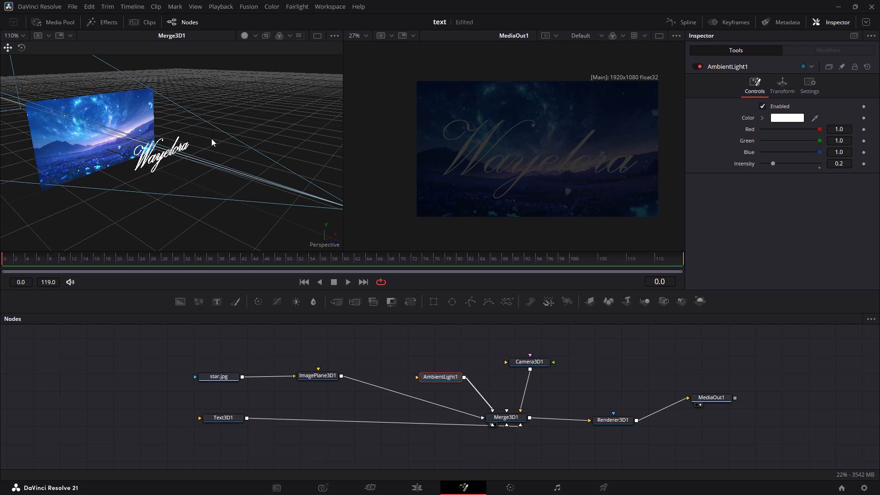
Examine how the ambient light affects the title and starry background in the MediaOut1 render.
left_click_drag(584, 151, 577, 152)
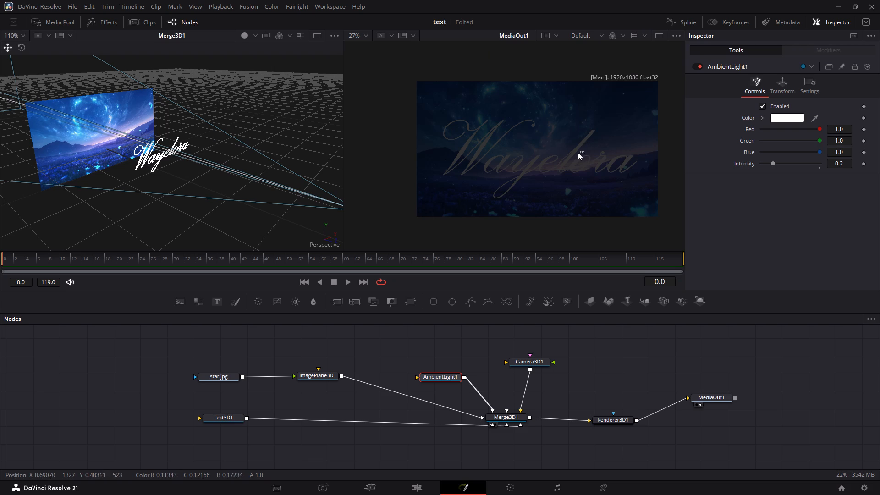
left_click_drag(577, 152, 571, 153)
scroll(571, 151, "down", 1)
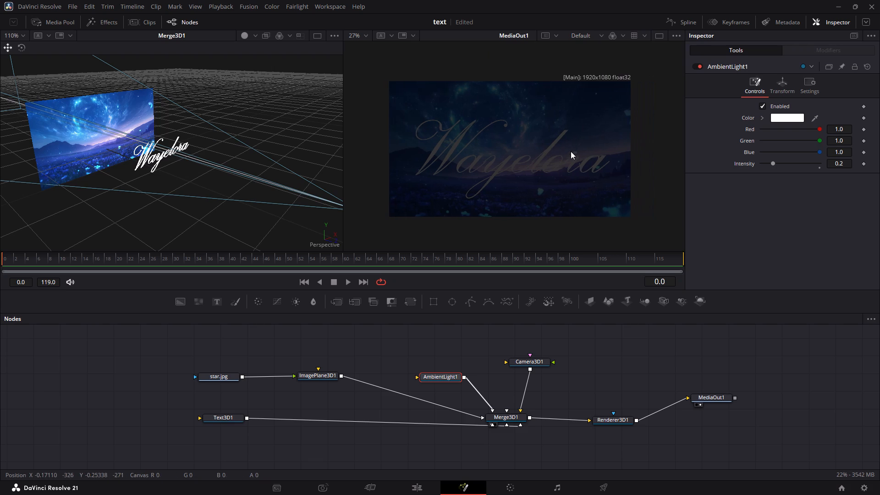
scroll(571, 151, "down", 1)
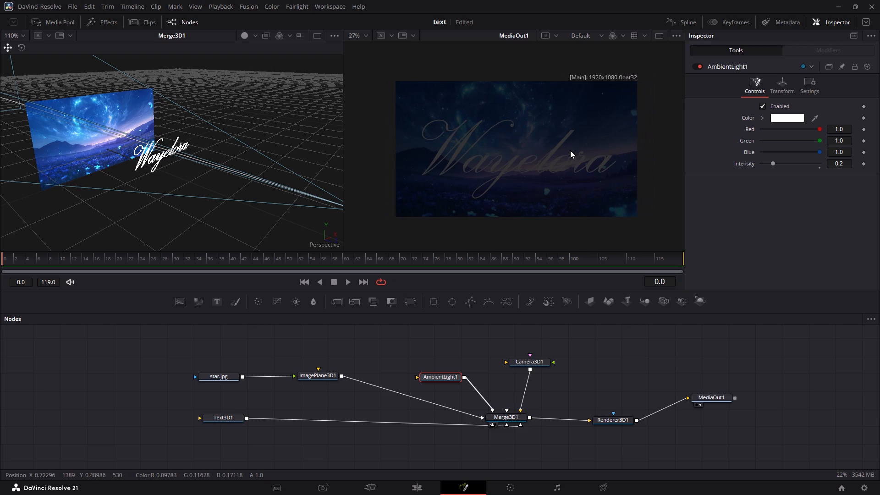
scroll(570, 150, "up", 1, "ctrl")
scroll(570, 150, "down", 1, "ctrl")
scroll(570, 150, "up", 1, "ctrl")
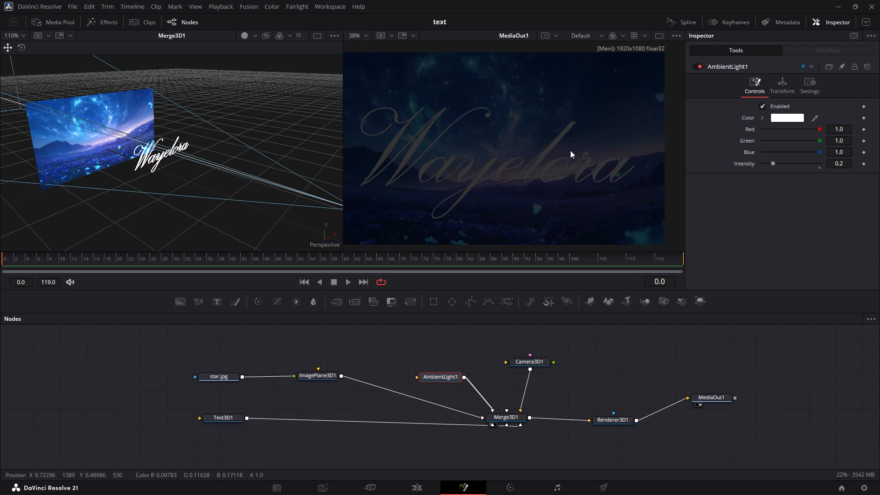
scroll(570, 150, "right", 1)
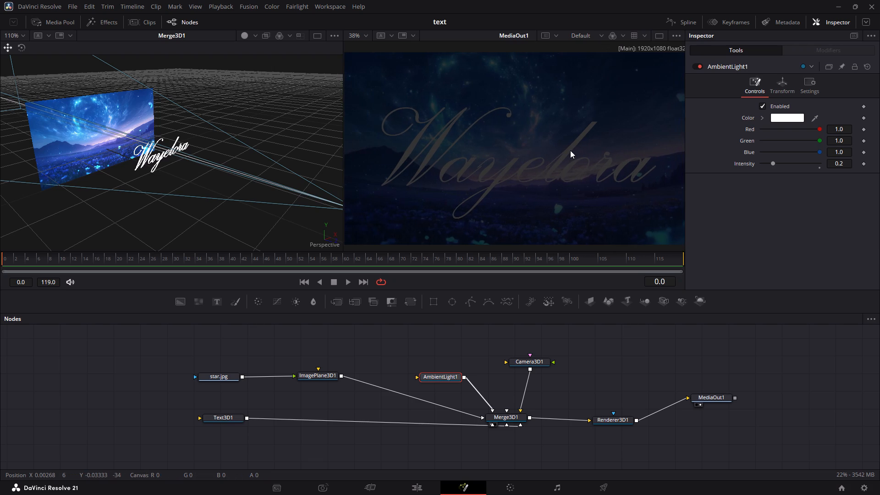
scroll(570, 150, "right", 1)
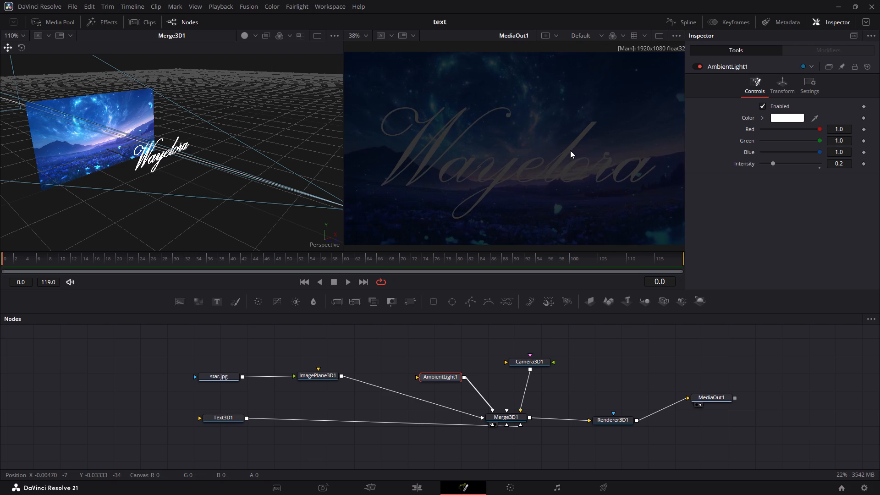
scroll(570, 150, "right", 2)
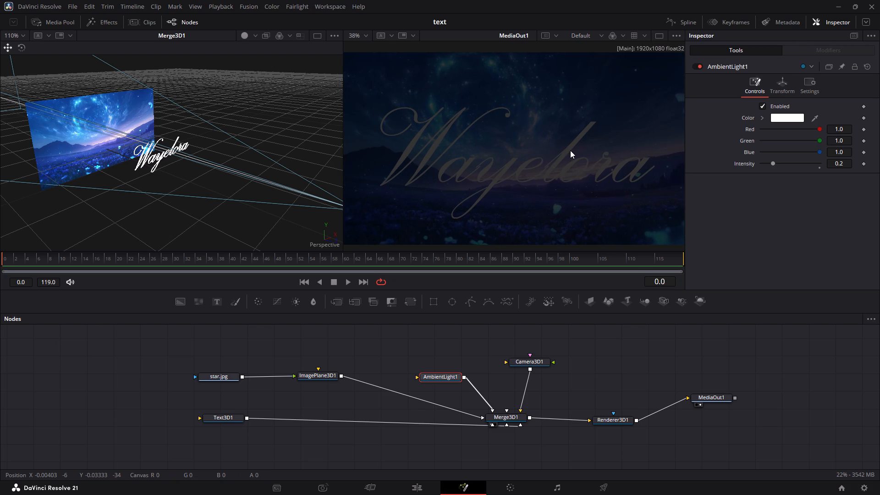
Move the AmbientLight1 node higher in the graph, above the level of Camera3D1.
left_click(397, 359)
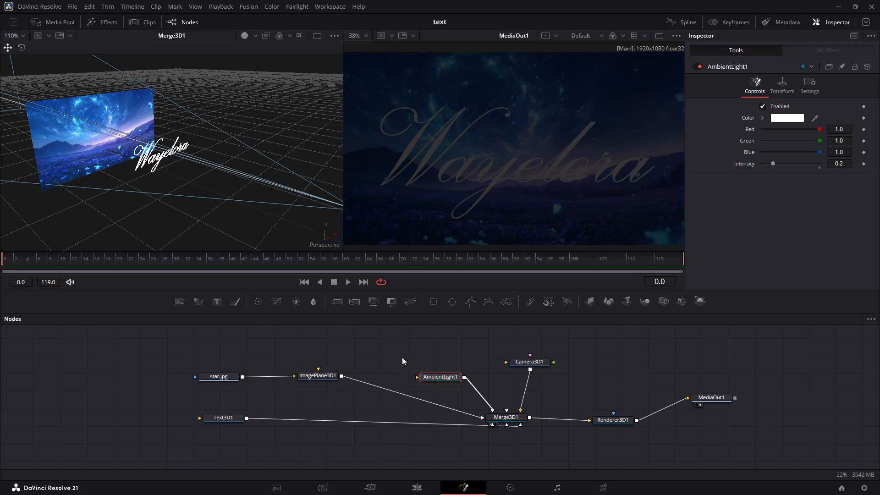
left_click_drag(447, 376, 451, 342)
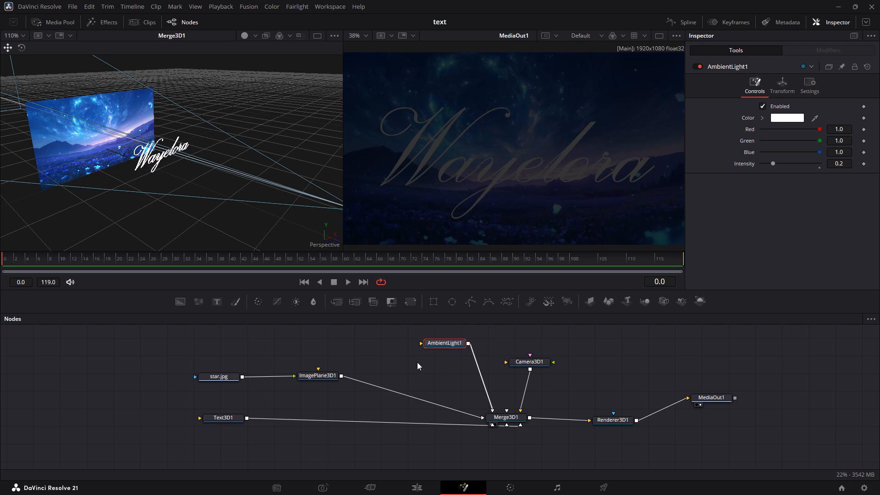
left_click(436, 342)
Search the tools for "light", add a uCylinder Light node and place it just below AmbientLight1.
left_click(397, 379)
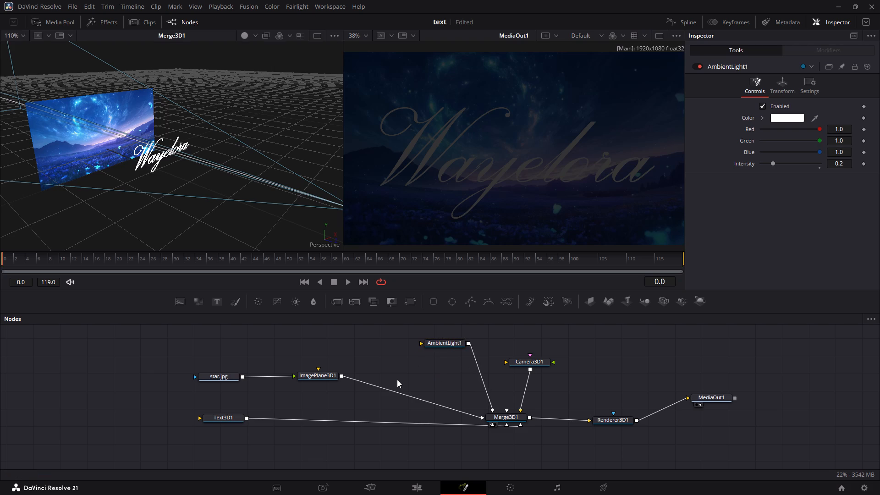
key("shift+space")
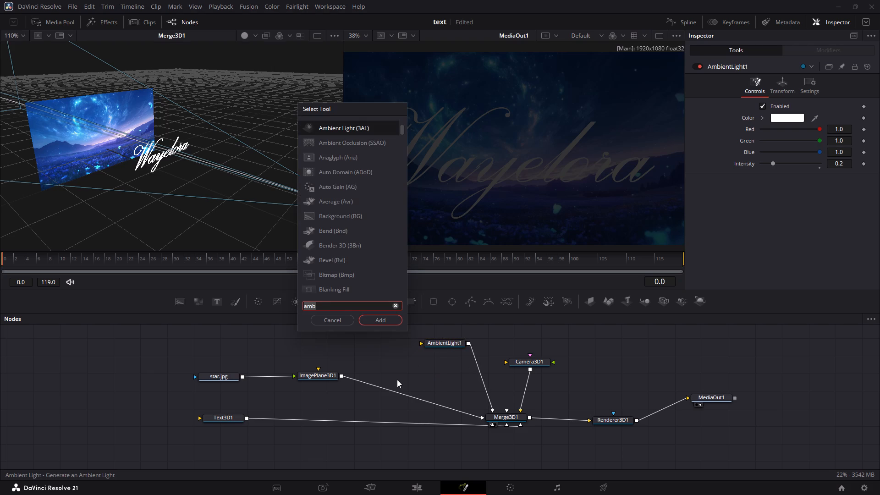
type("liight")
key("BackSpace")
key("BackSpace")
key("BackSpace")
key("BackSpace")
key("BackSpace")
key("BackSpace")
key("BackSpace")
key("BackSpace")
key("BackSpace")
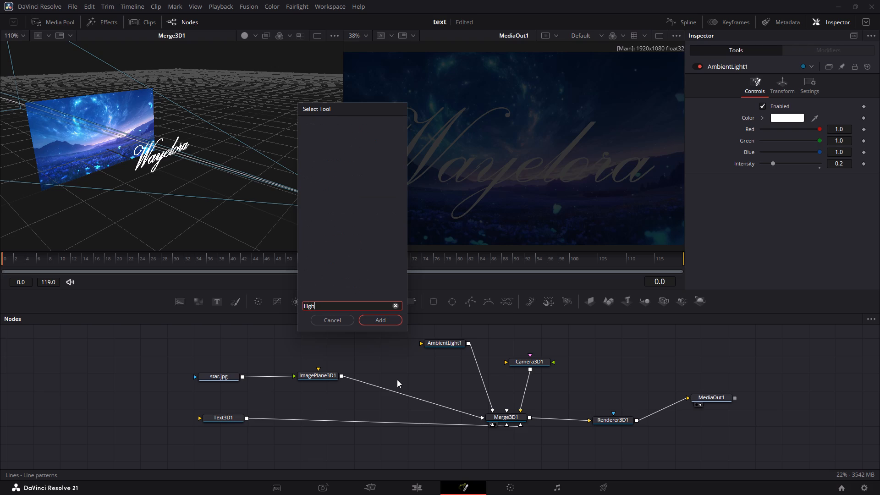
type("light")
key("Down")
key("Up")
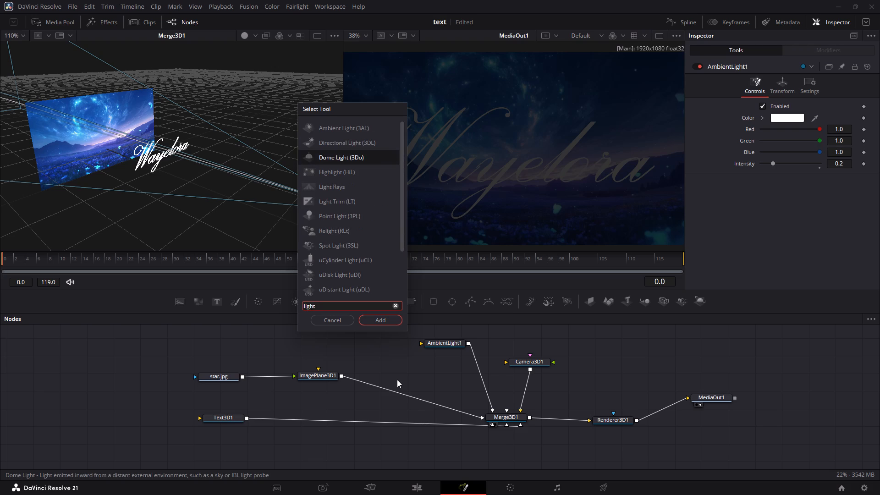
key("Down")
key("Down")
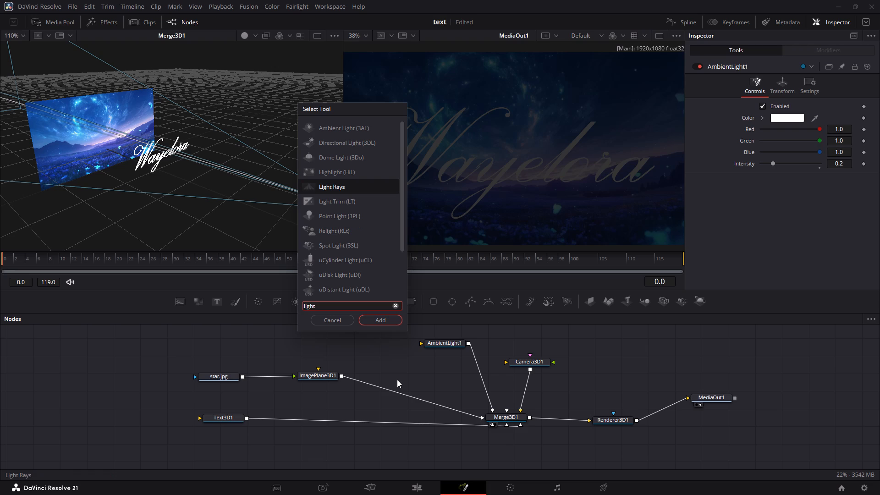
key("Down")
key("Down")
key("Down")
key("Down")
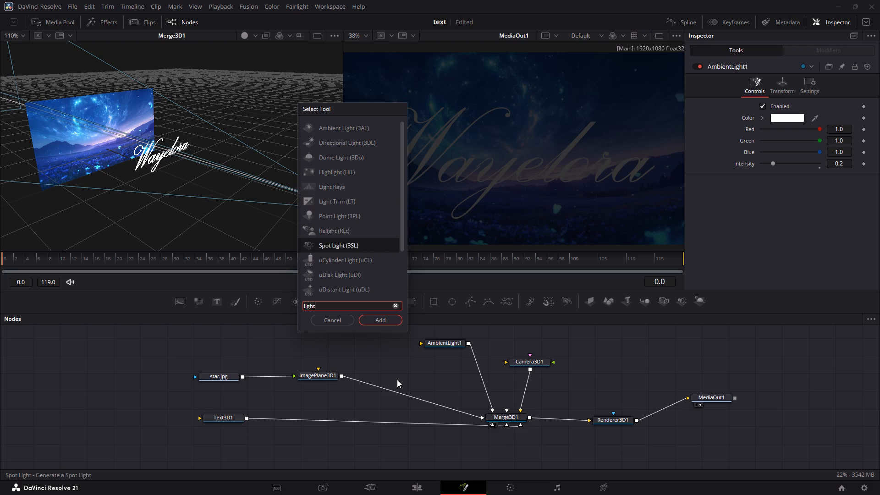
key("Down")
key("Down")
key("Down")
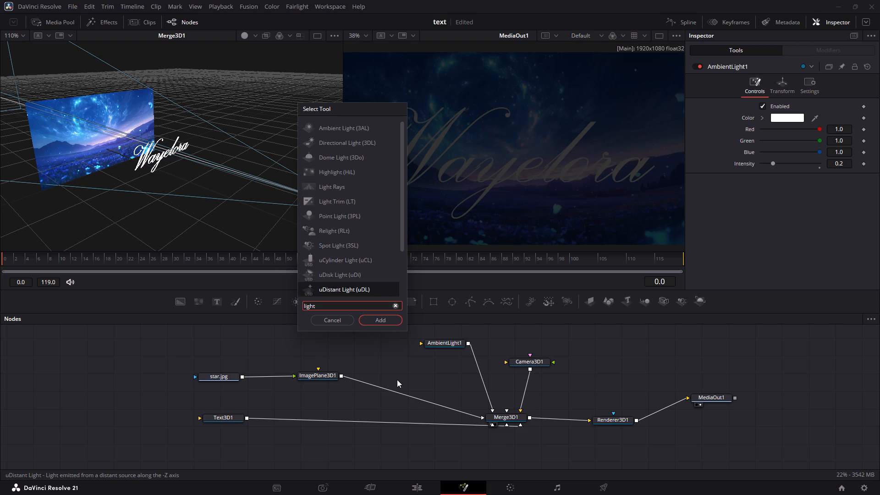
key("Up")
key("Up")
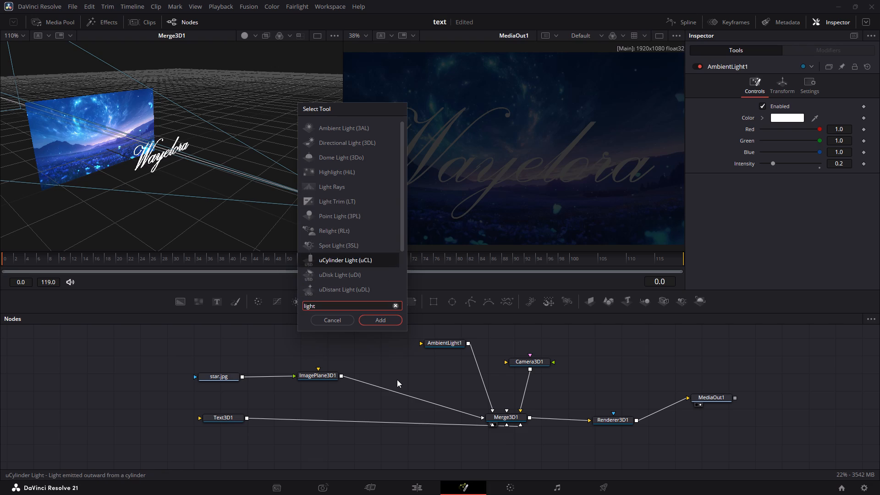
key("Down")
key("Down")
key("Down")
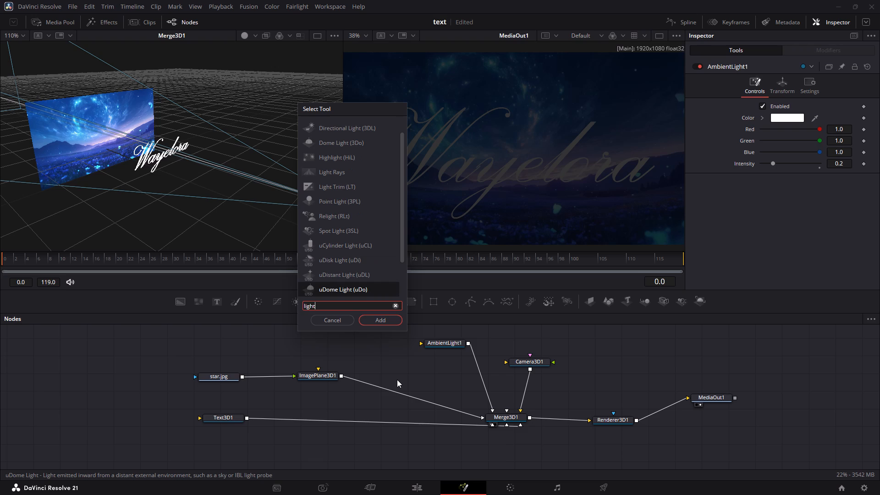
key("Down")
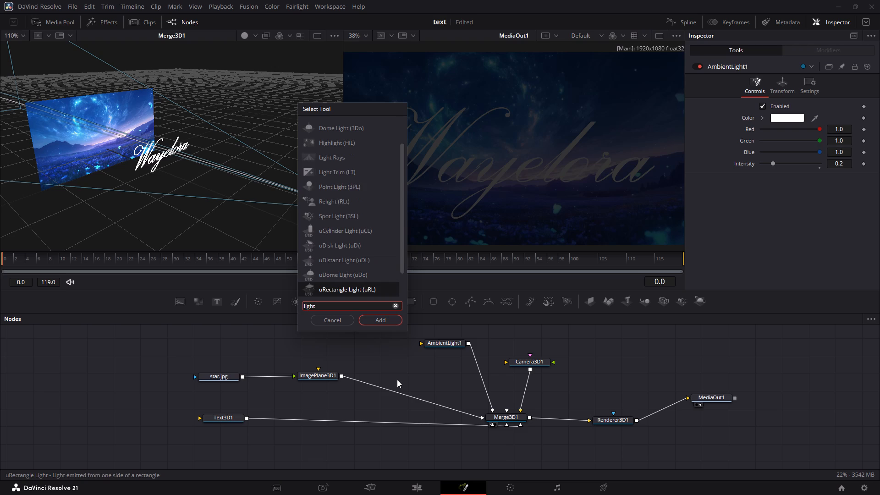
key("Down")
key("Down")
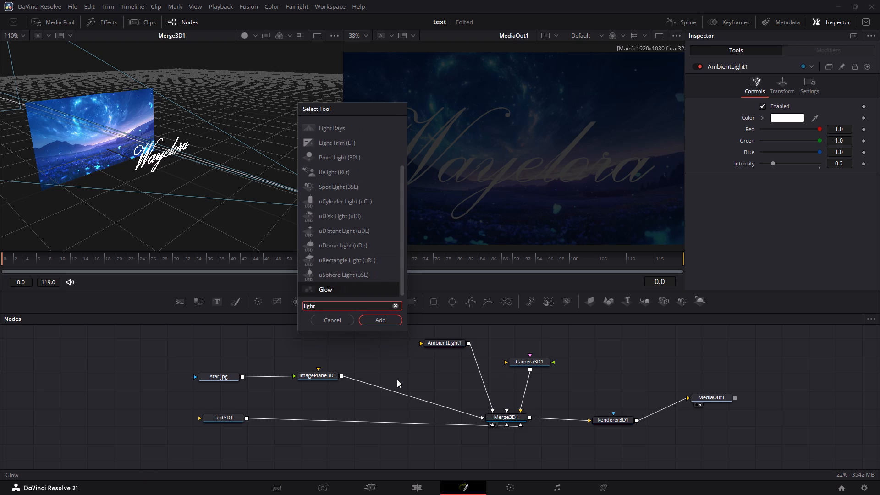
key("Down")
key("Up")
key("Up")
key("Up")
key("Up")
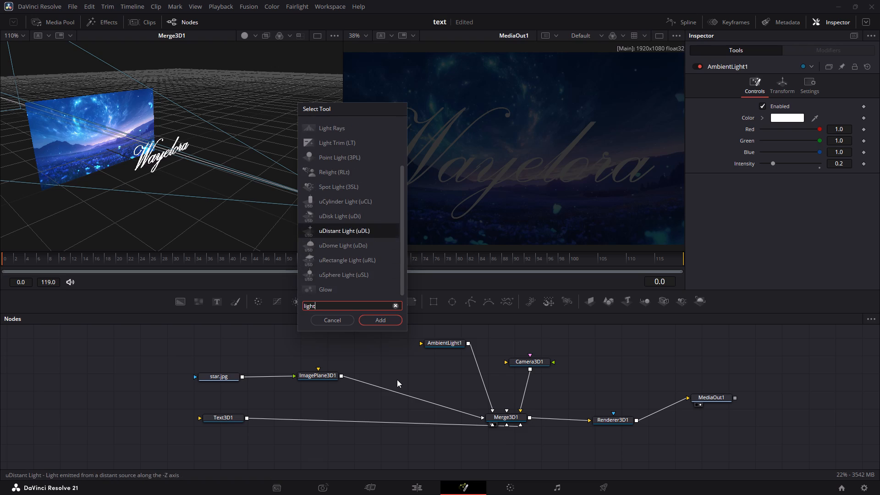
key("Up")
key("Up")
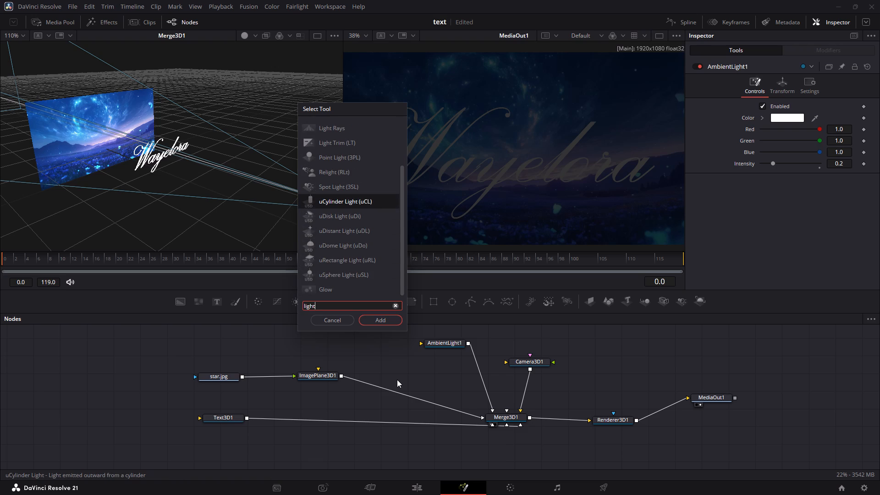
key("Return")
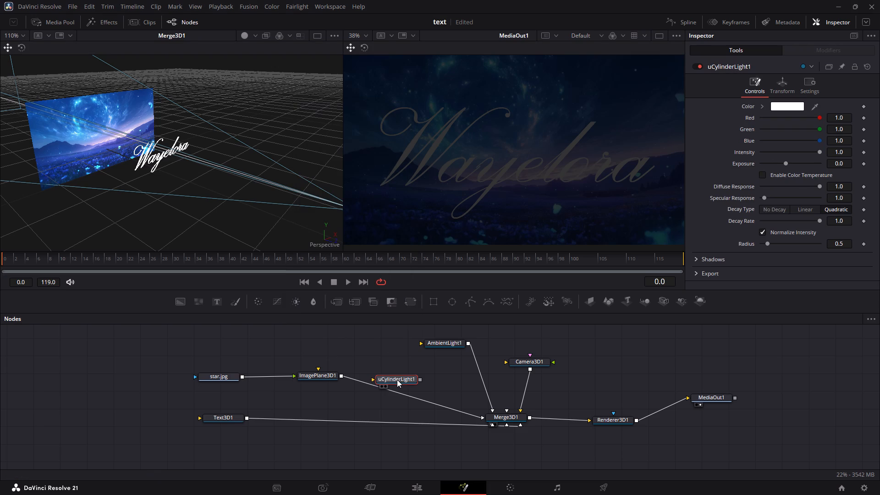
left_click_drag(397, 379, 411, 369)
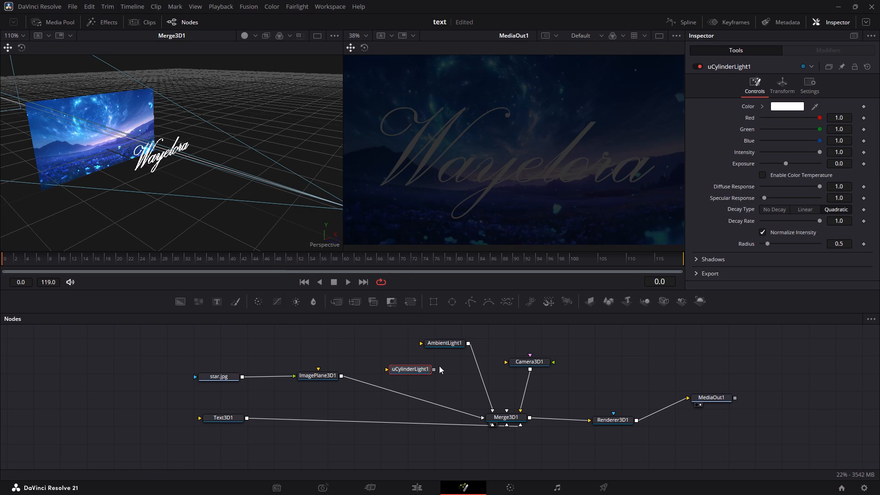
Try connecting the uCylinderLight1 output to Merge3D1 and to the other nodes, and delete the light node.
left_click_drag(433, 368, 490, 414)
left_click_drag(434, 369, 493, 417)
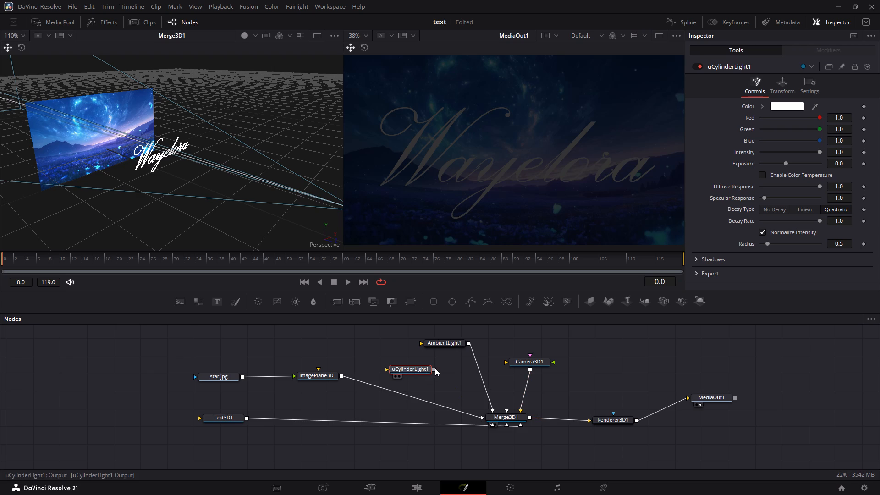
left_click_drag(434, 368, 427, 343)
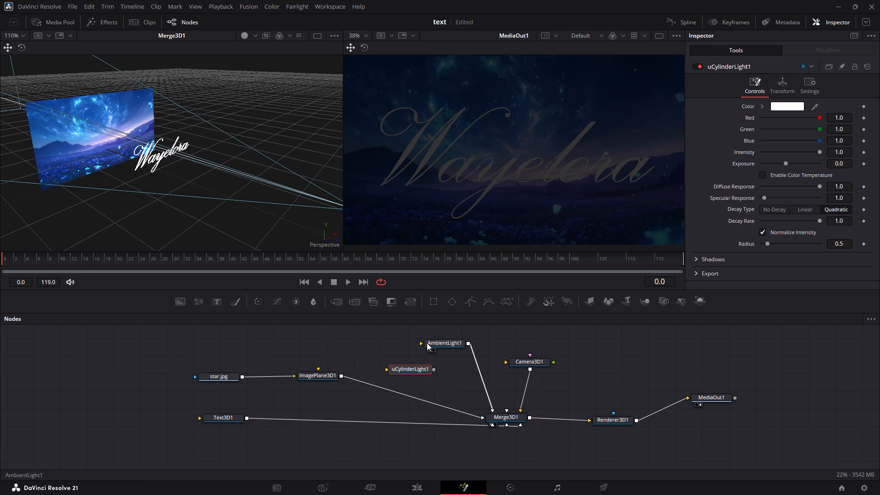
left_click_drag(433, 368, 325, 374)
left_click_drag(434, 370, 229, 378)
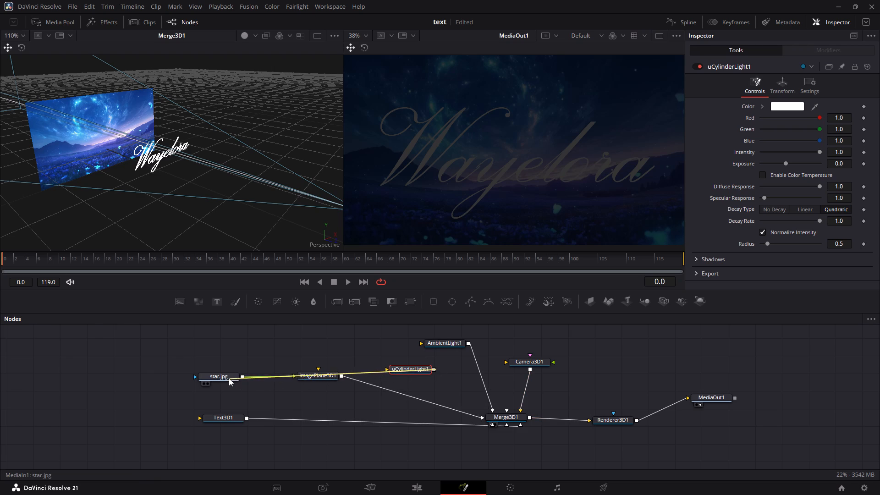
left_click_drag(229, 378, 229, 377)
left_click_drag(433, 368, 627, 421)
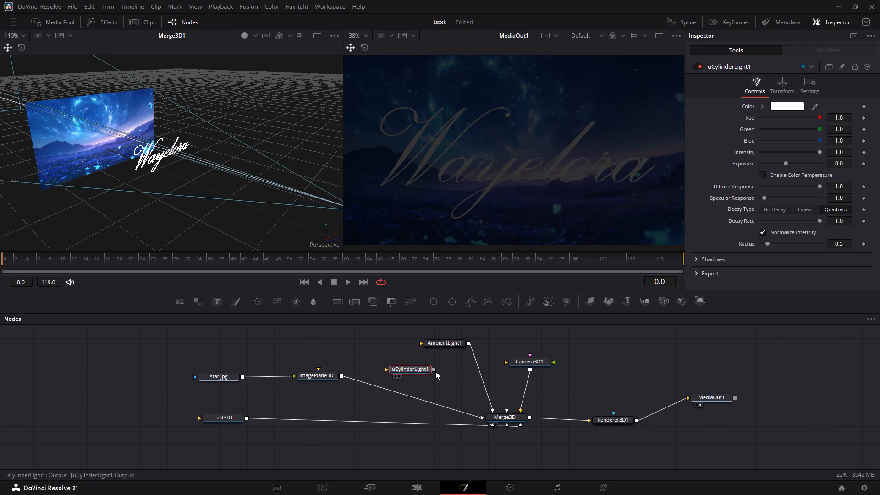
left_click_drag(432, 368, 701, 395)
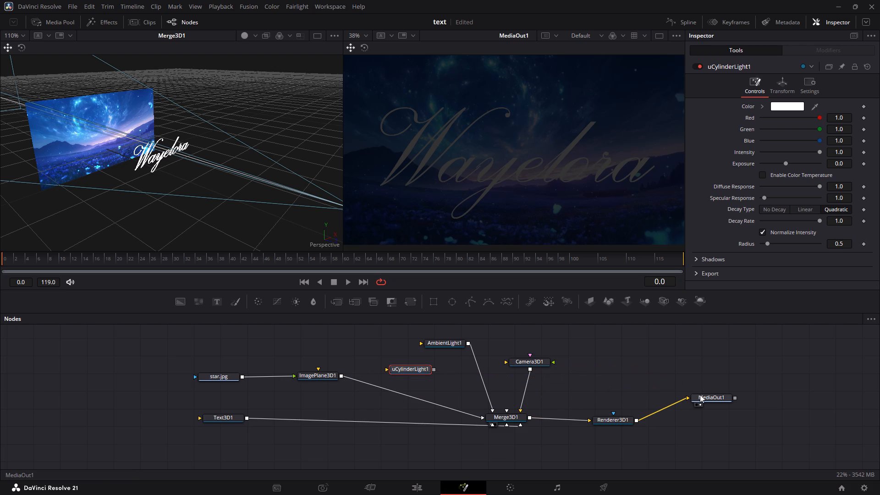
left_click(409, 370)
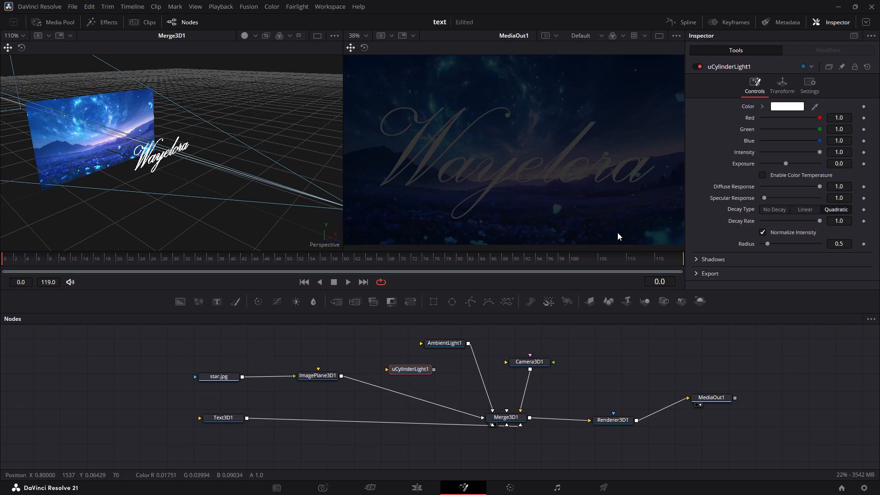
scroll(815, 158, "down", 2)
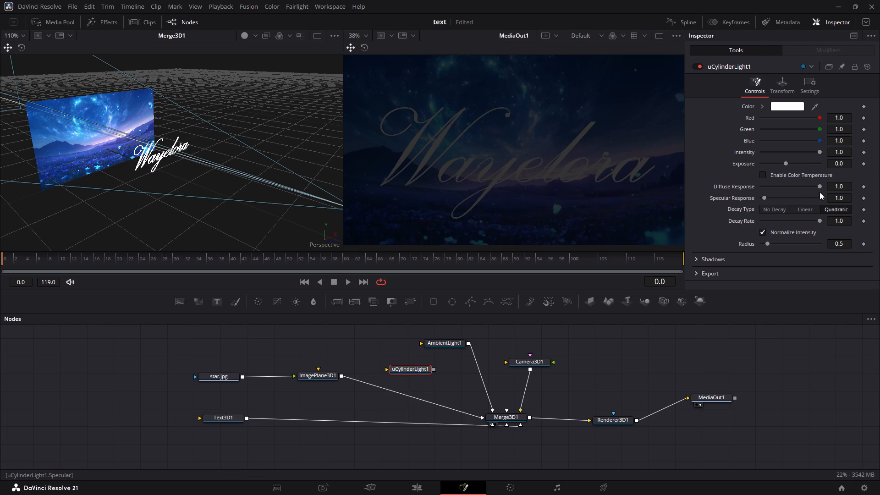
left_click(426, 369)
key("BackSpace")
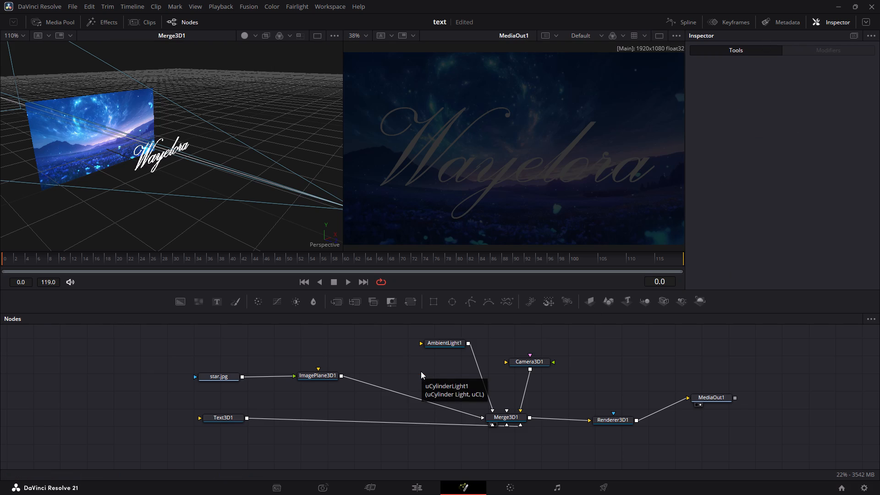
Add a Dome Light (3Do) node to the graph and connect its output to Merge3D1.
key("shift+space")
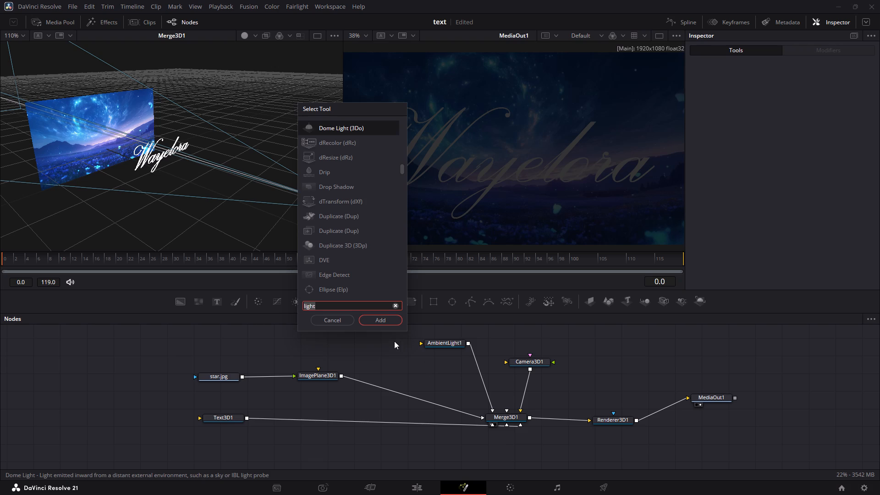
left_click(343, 126)
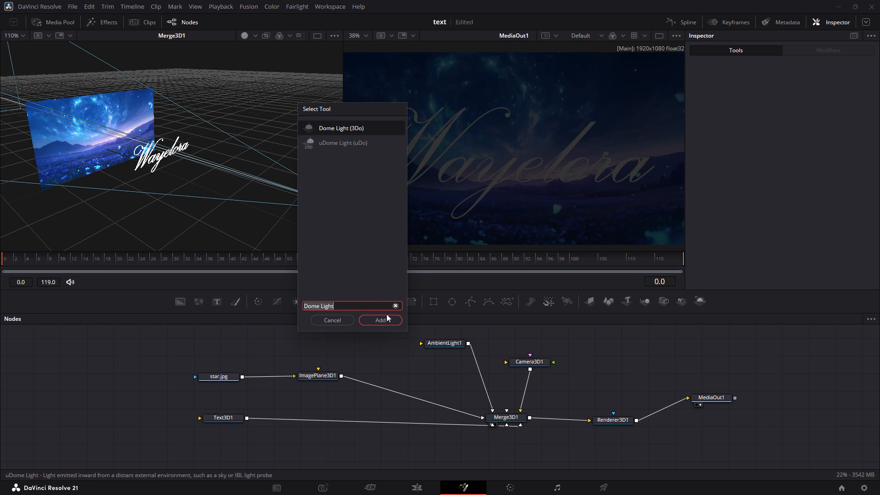
left_click(385, 324)
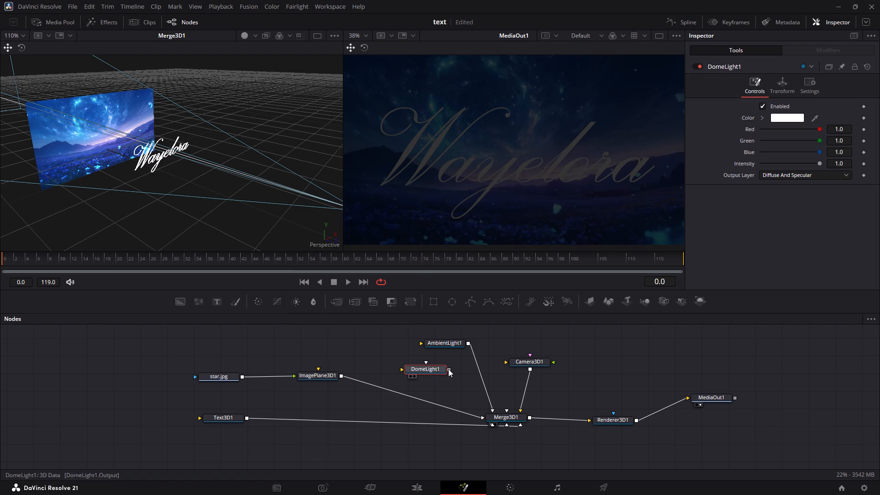
left_click_drag(451, 369, 442, 364)
left_click_drag(449, 368, 506, 427)
left_click(504, 424)
left_click(438, 372)
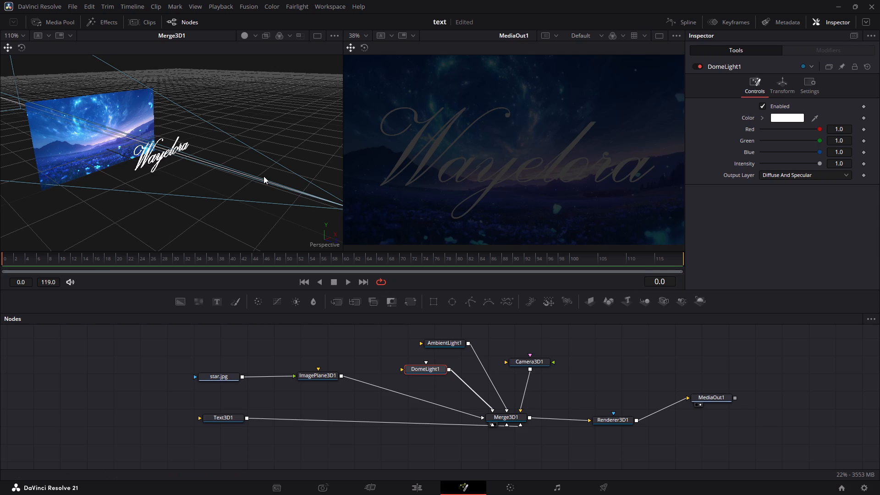
Move the dome light through the 3D scene to the Wayelora title and raise it above the text.
scroll(264, 176, "down", 3, "ctrl")
scroll(264, 176, "up", 1, "ctrl")
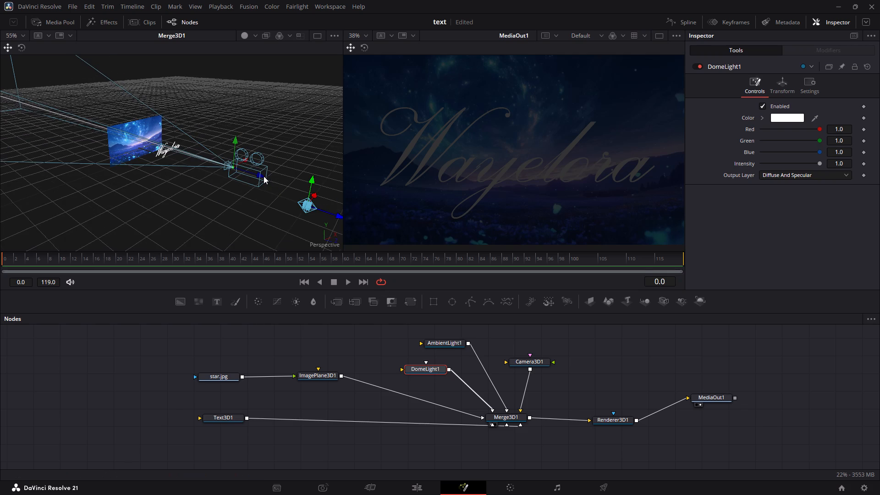
left_click_drag(338, 217, 208, 165)
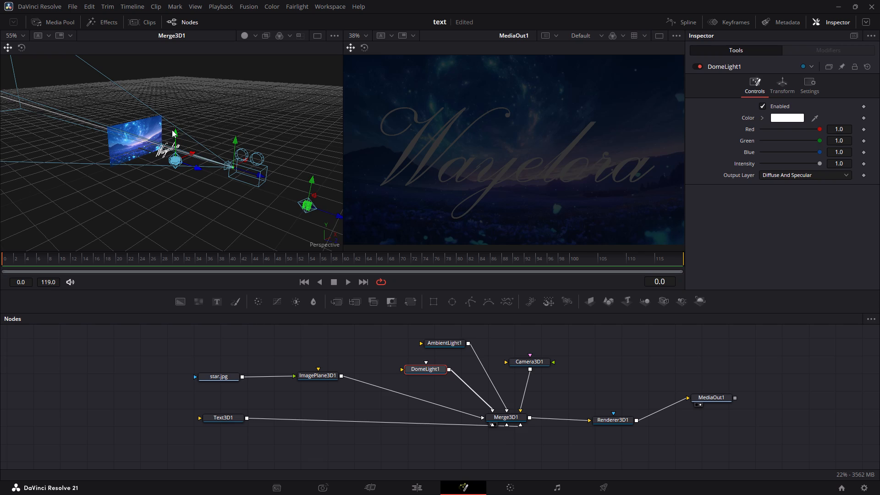
left_click_drag(177, 132, 182, 99)
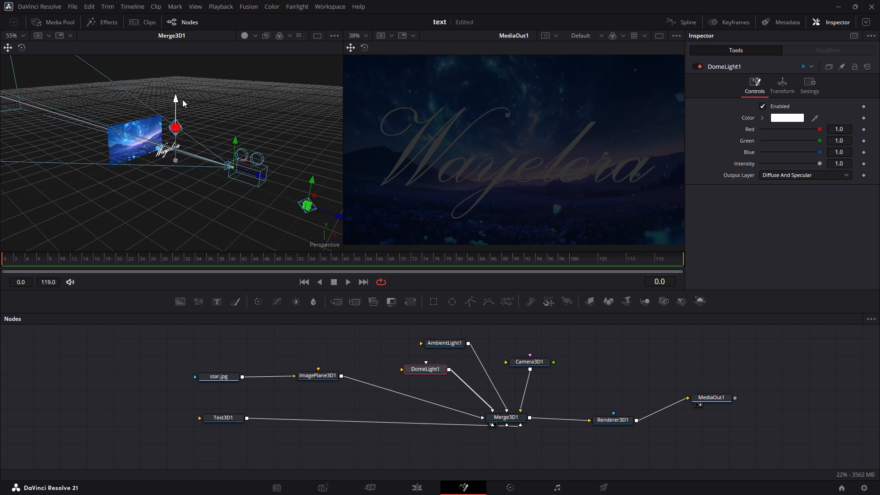
left_click(177, 126)
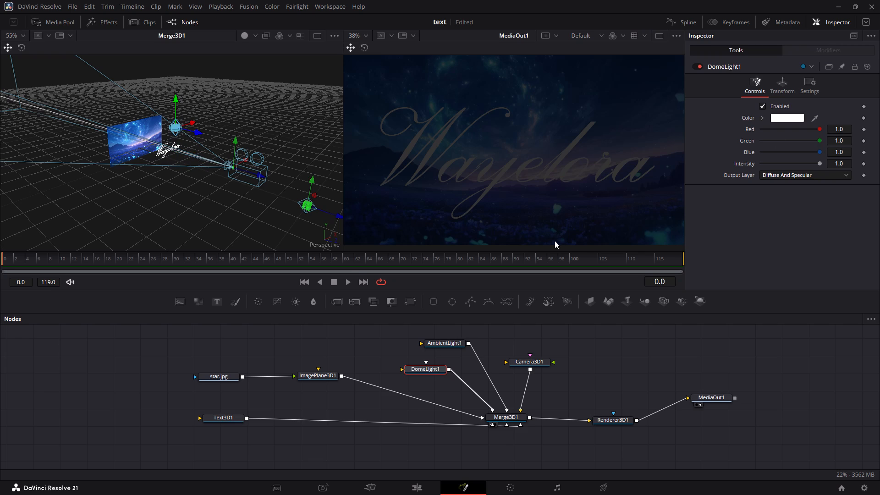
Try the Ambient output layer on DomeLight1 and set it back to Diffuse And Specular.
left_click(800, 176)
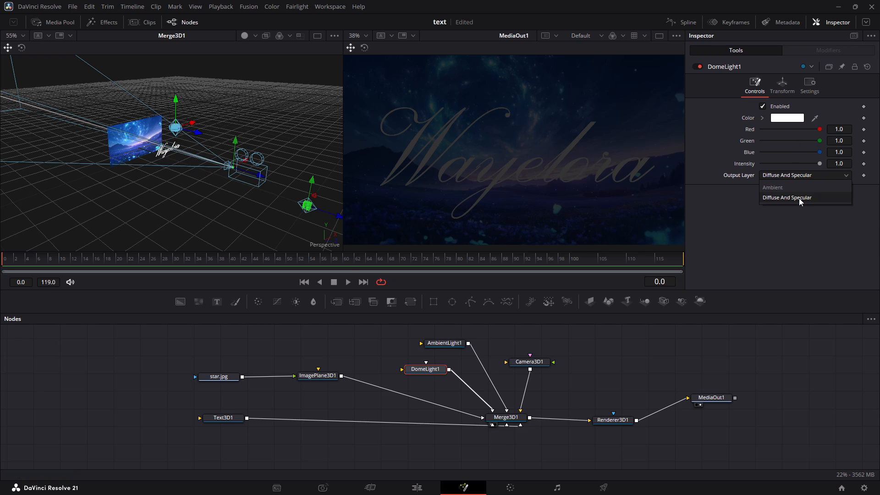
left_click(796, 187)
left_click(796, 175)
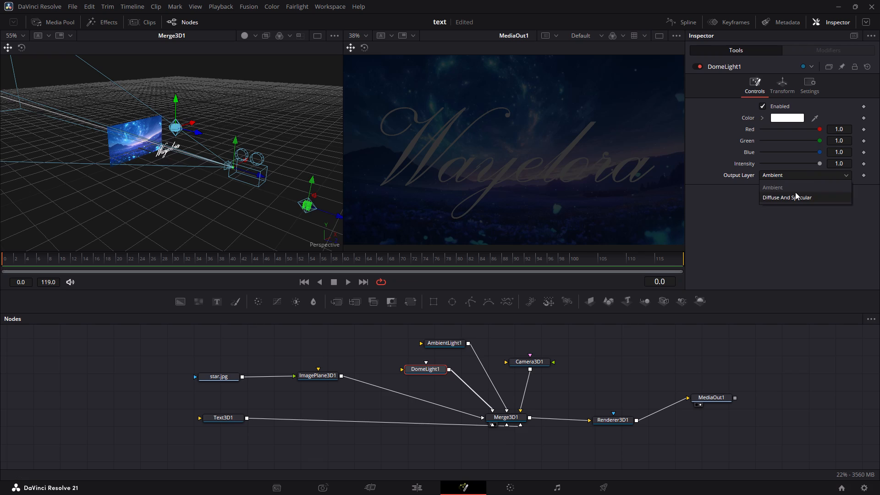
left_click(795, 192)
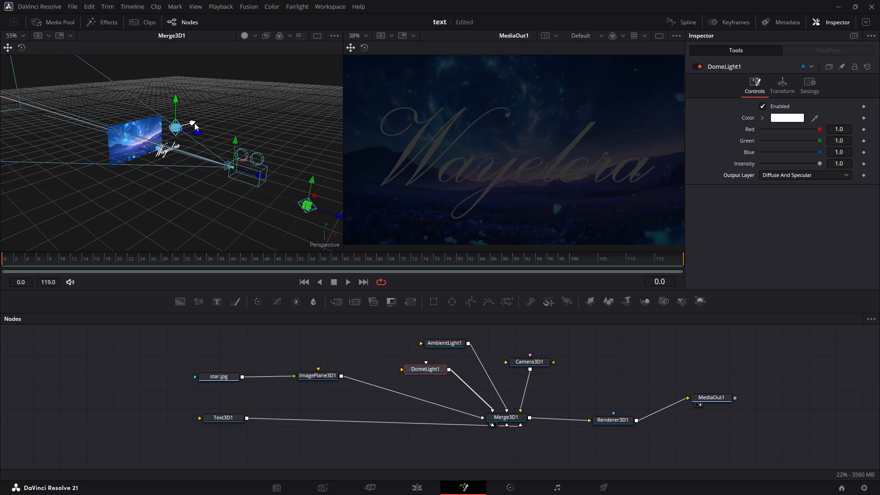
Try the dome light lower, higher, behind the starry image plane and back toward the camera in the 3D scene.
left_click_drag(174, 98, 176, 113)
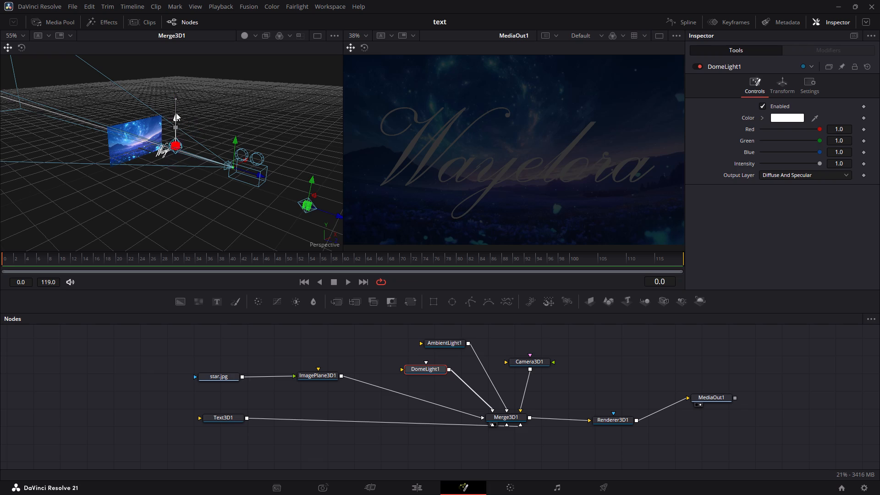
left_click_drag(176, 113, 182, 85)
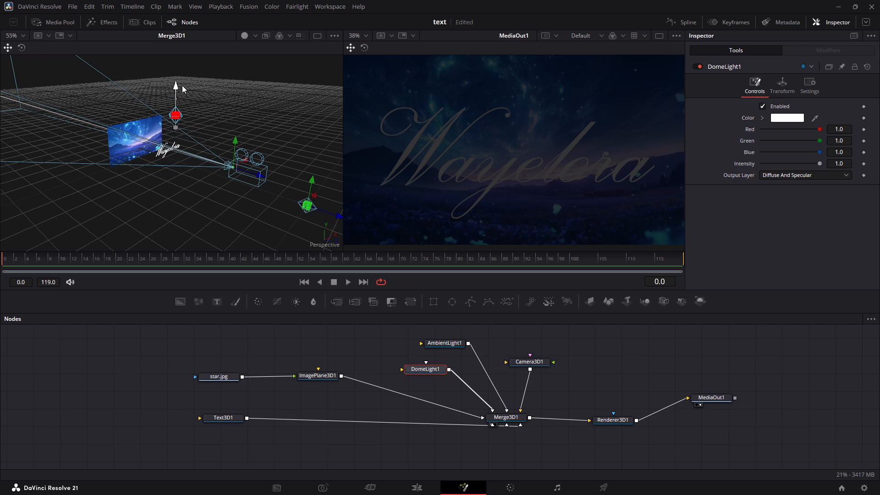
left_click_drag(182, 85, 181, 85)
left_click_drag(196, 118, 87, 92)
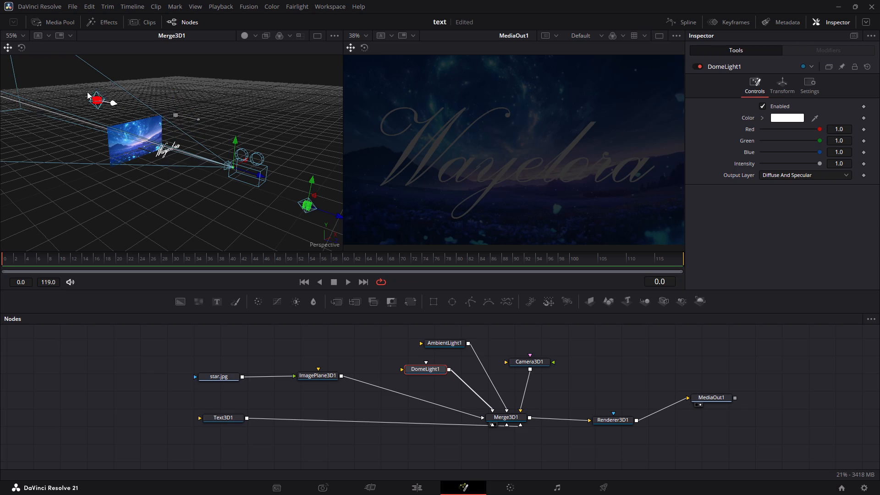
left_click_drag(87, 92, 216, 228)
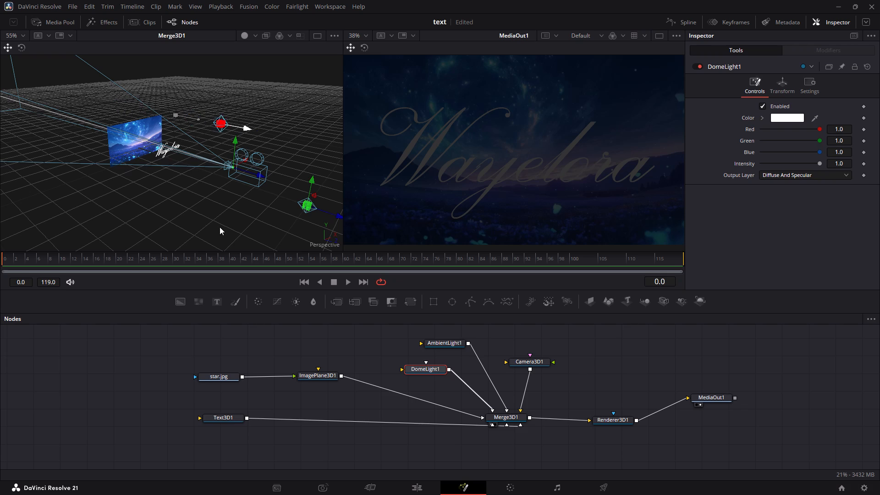
Delete the DomeLight1 node from the graph.
left_click(441, 374)
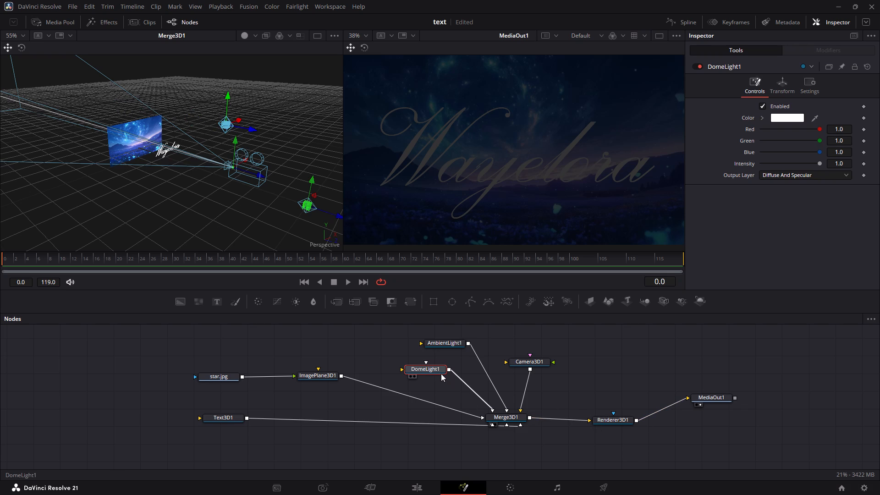
key("BackSpace")
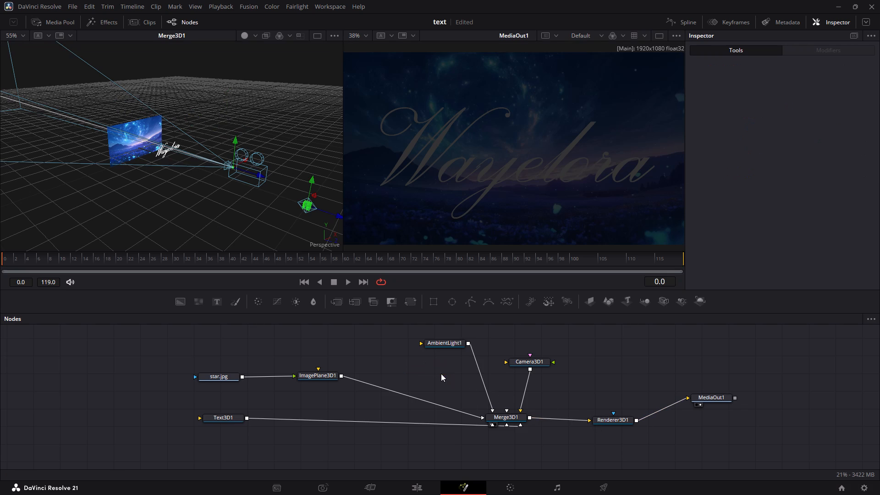
Add a Directional Light (3DL) node, connect its output to Merge3D1, and place it beside AmbientLight1 in the graph.
key("shift+space")
type("light")
key("Up")
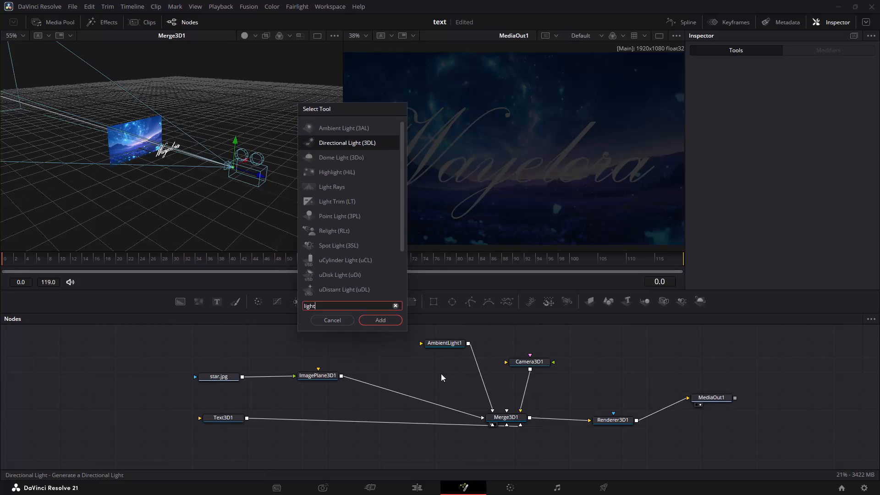
key("Return")
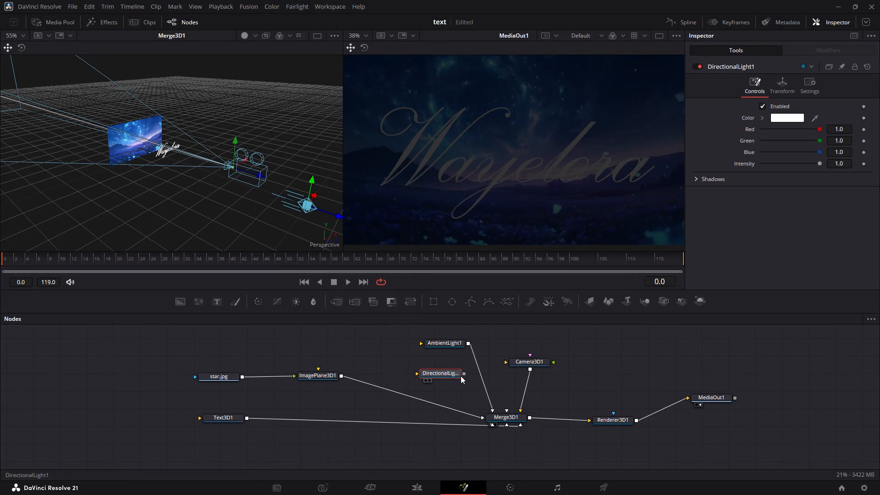
left_click_drag(464, 374, 488, 416)
left_click_drag(444, 371, 388, 358)
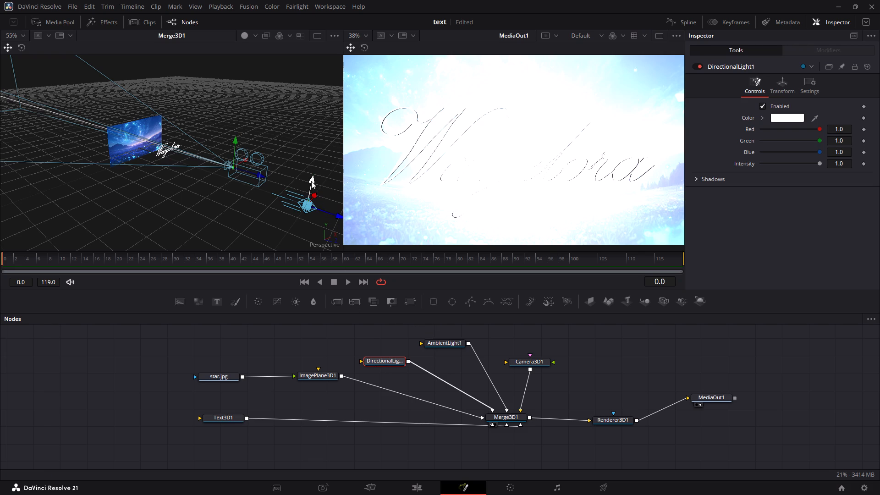
Position the directional light above the camera and the ambient light below the camera in the 3D scene.
left_click_drag(311, 181, 310, 101)
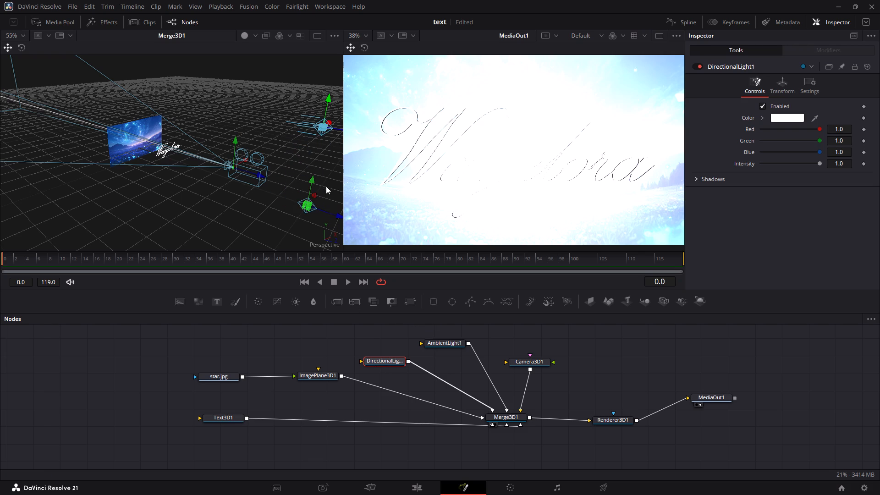
left_click(309, 208)
left_click_drag(309, 208, 309, 202)
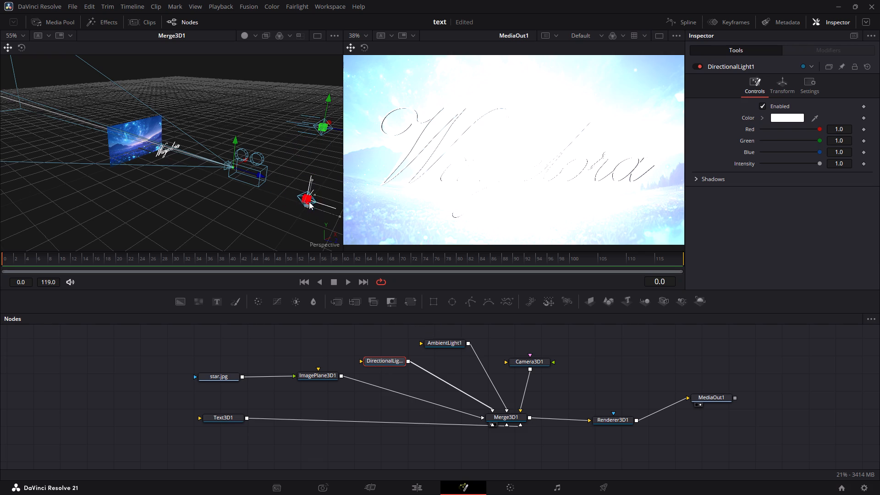
left_click_drag(309, 202, 237, 219)
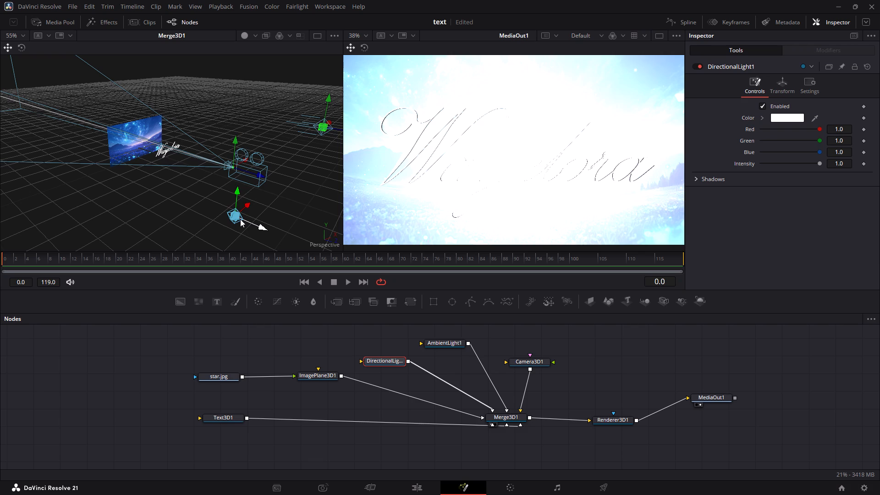
left_click(240, 219)
left_click(381, 358)
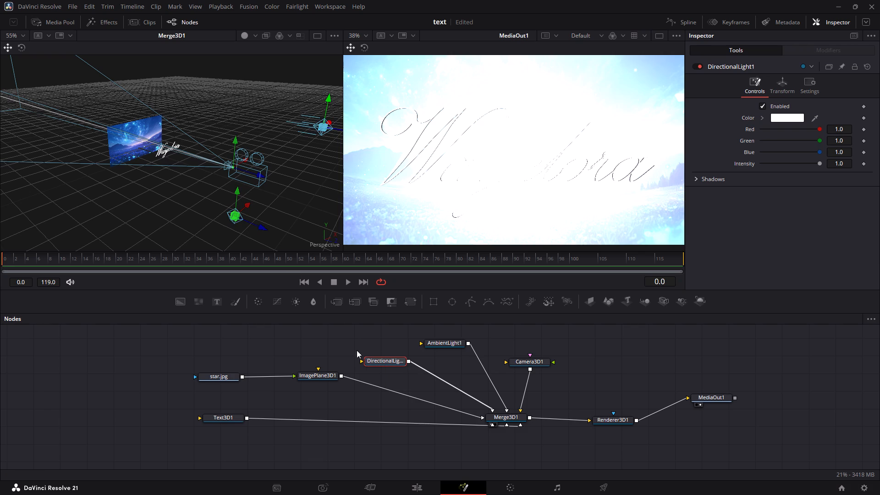
left_click(318, 127)
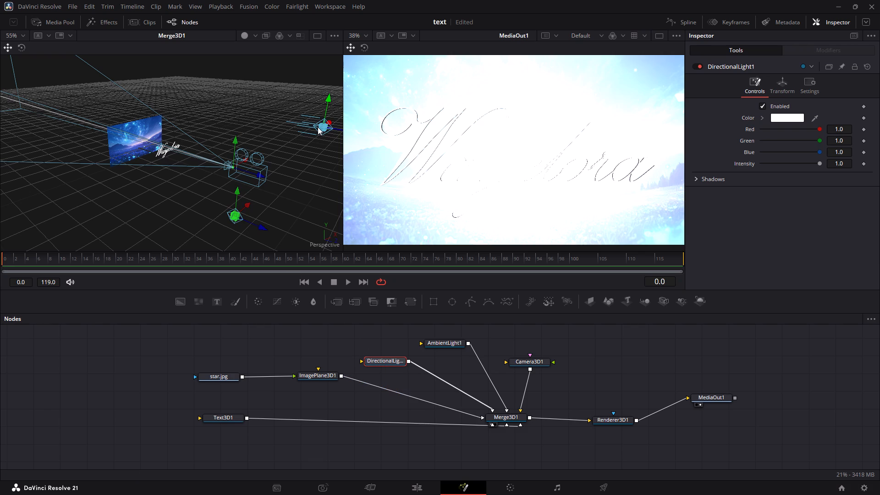
left_click(318, 127)
left_click_drag(319, 127, 263, 136)
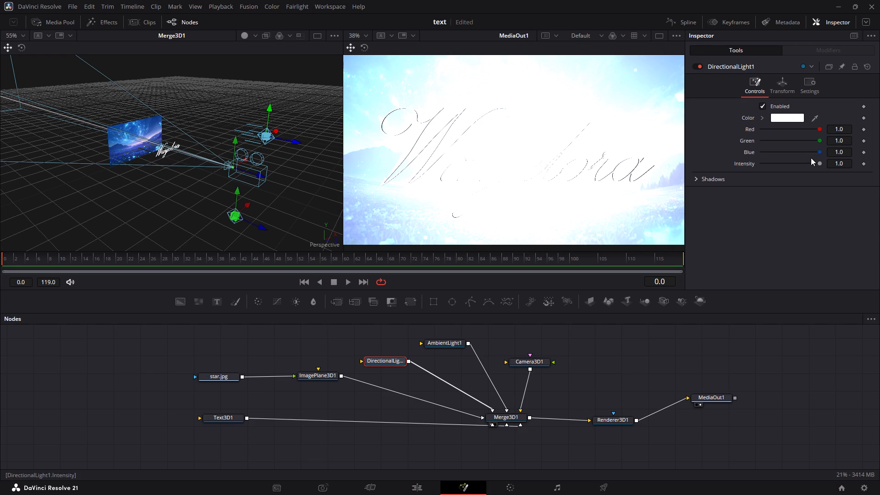
Try several intensity levels on DirectionalLight1 and settle on an intensity of about 0.394.
left_click_drag(819, 161, 779, 159)
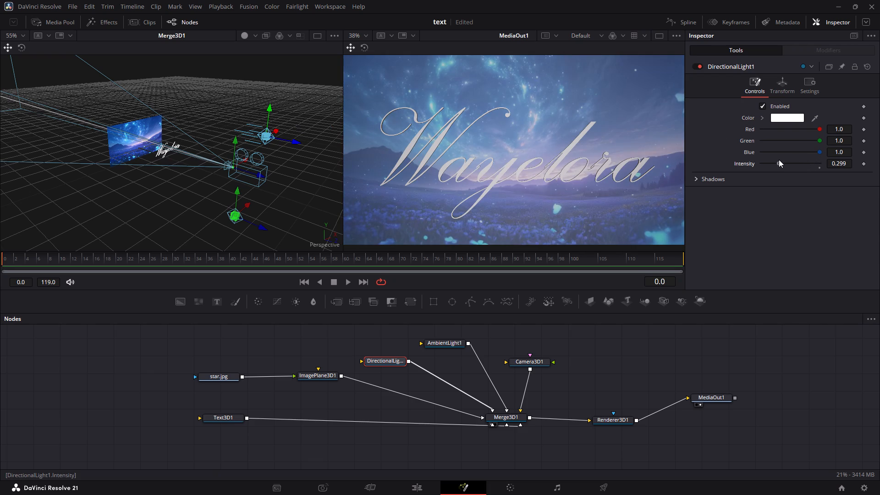
left_click_drag(779, 159, 763, 156)
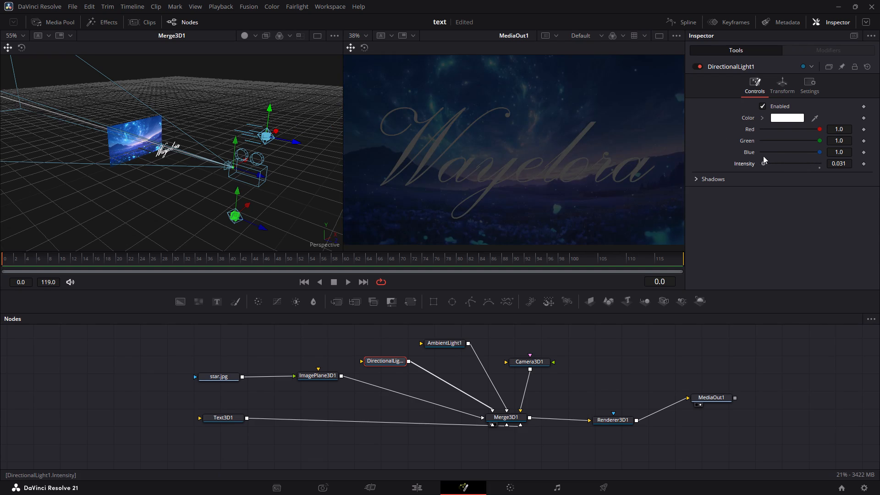
left_click_drag(763, 156, 803, 160)
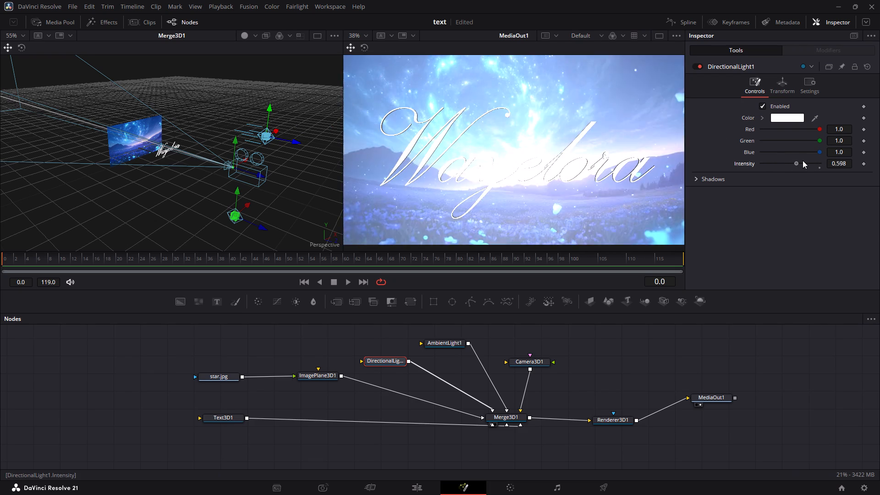
left_click_drag(803, 160, 782, 161)
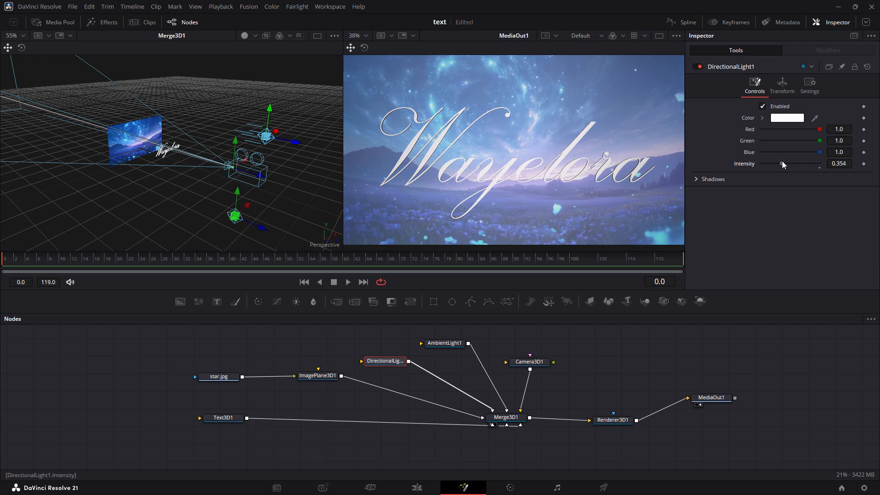
left_click_drag(782, 161, 780, 161)
left_click_drag(780, 161, 779, 161)
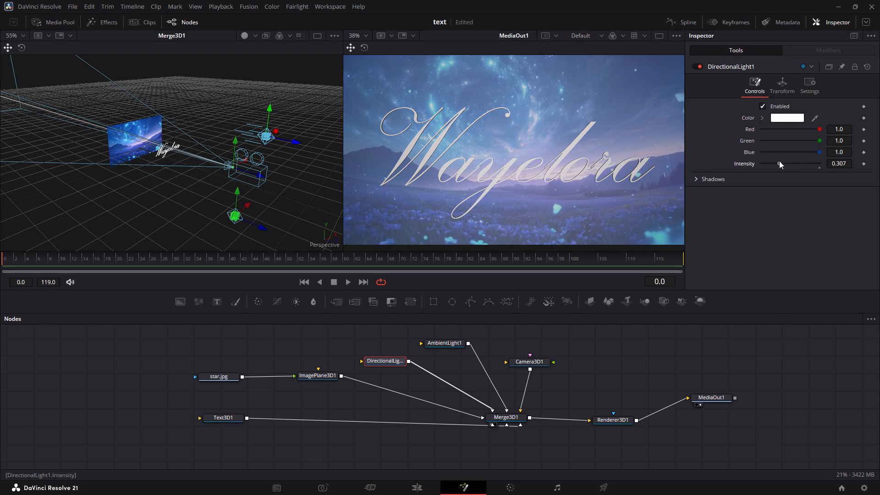
left_click_drag(779, 161, 784, 161)
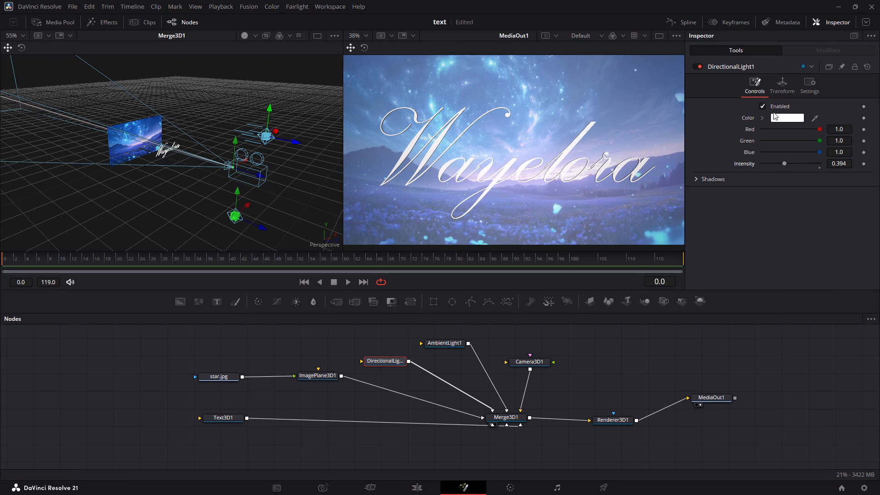
Tilt DirectionalLight1 to an X rotation of -33.9.
left_click(772, 87)
left_click(802, 191)
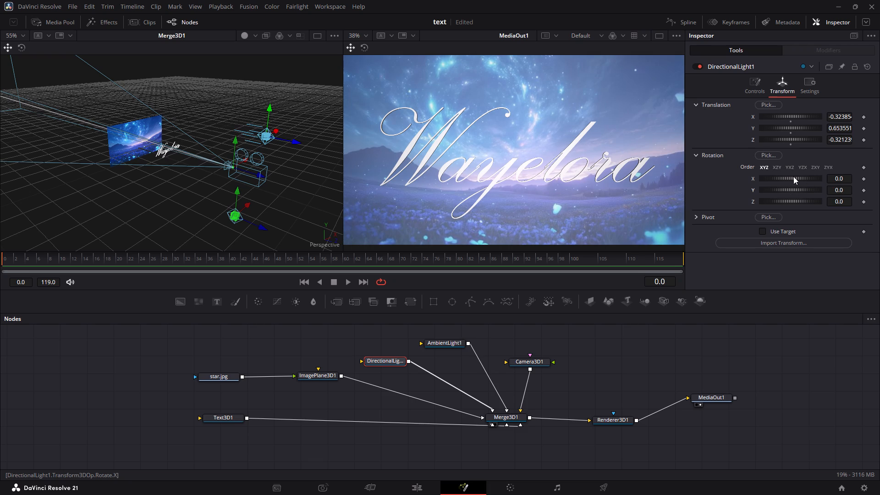
left_click_drag(793, 176, 790, 177)
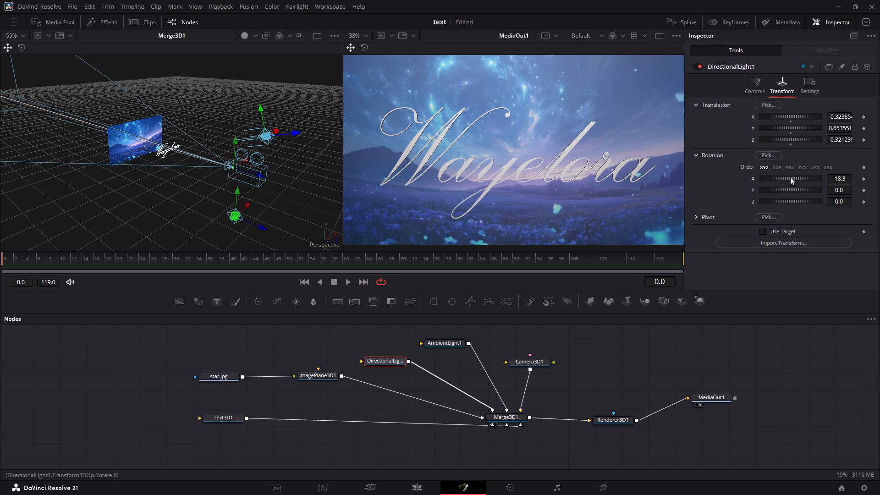
left_click_drag(790, 177, 787, 177)
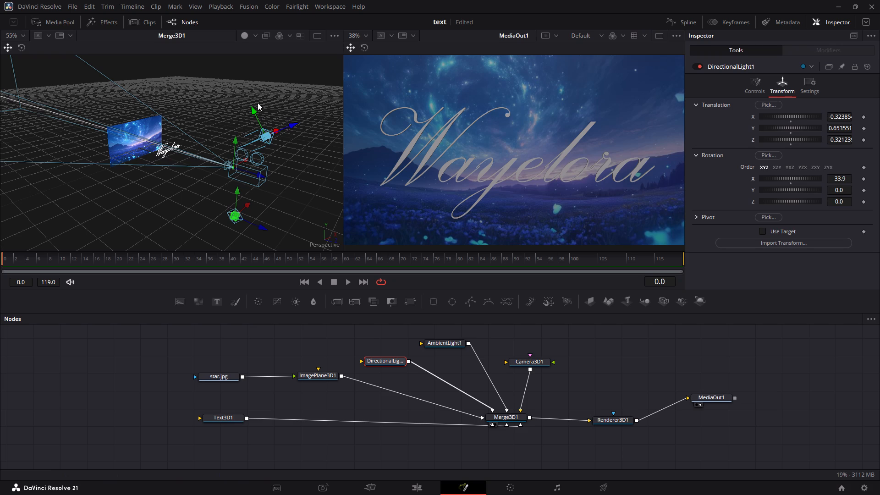
Raise the tilted directional light higher above the camera, to a Y translation of about 0.936 and Z of about -0.451.
left_click_drag(253, 111, 215, 56)
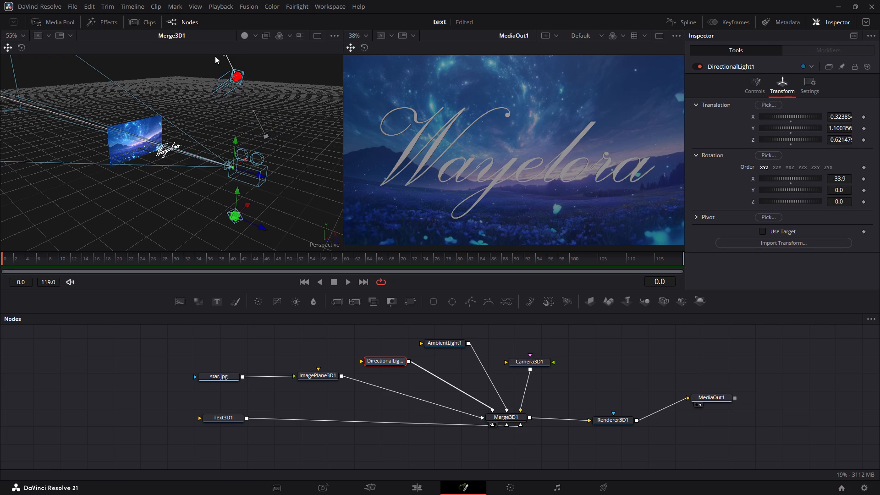
left_click_drag(215, 56, 205, 91)
left_click_drag(275, 87, 275, 87)
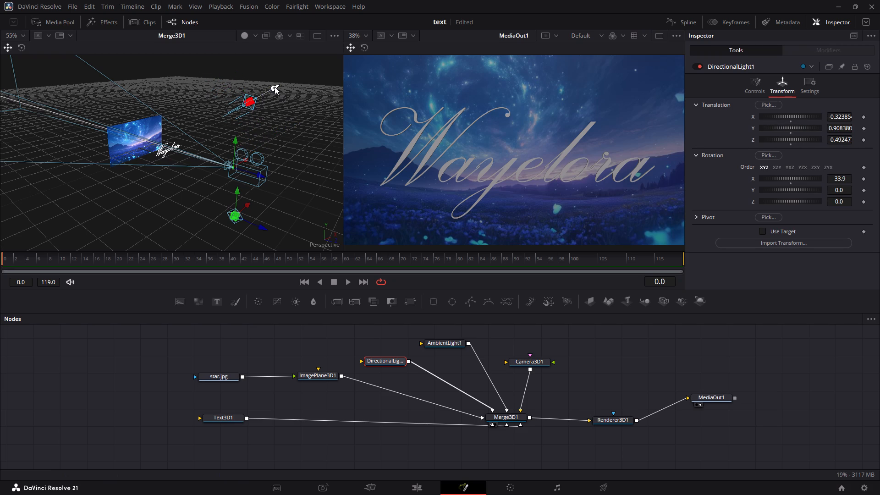
left_click_drag(275, 87, 296, 113)
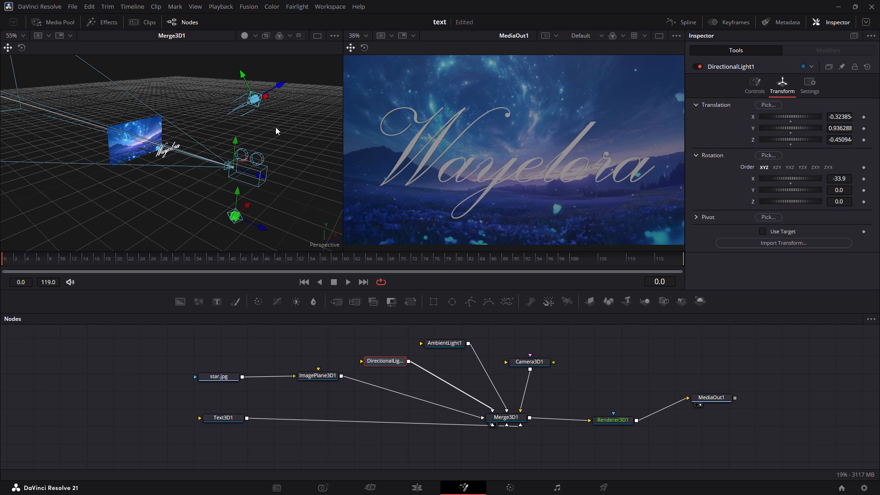
left_click(275, 128)
left_click(243, 82)
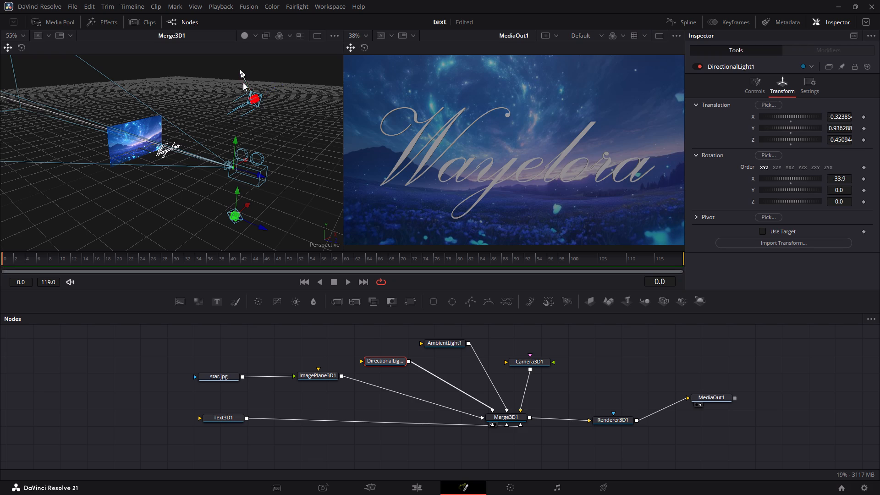
left_click(252, 95)
Set DirectionalLight1's X rotation to -15.6.
left_click(234, 139)
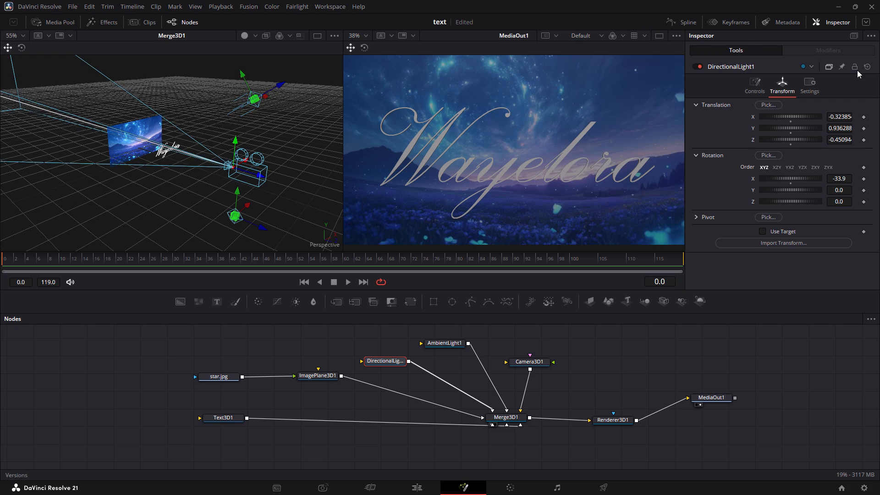
left_click(808, 176)
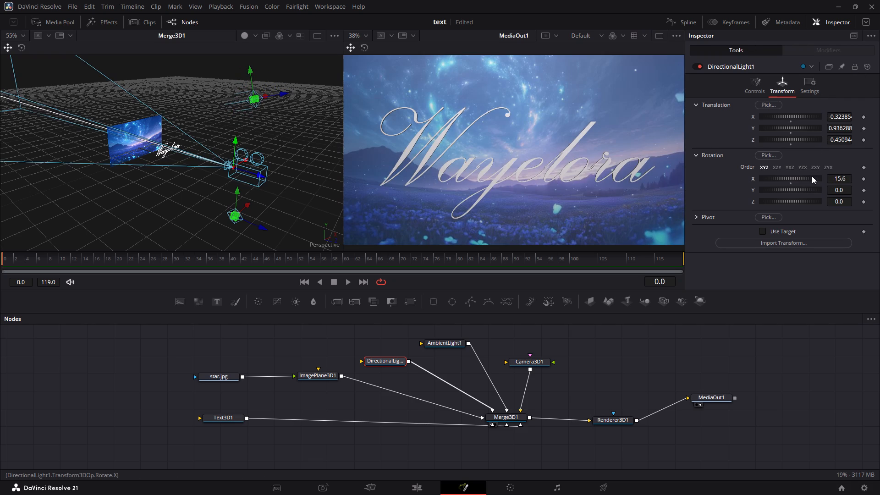
Tilt Camera3D1 downward to an X rotation of -10.4.
left_click(254, 171)
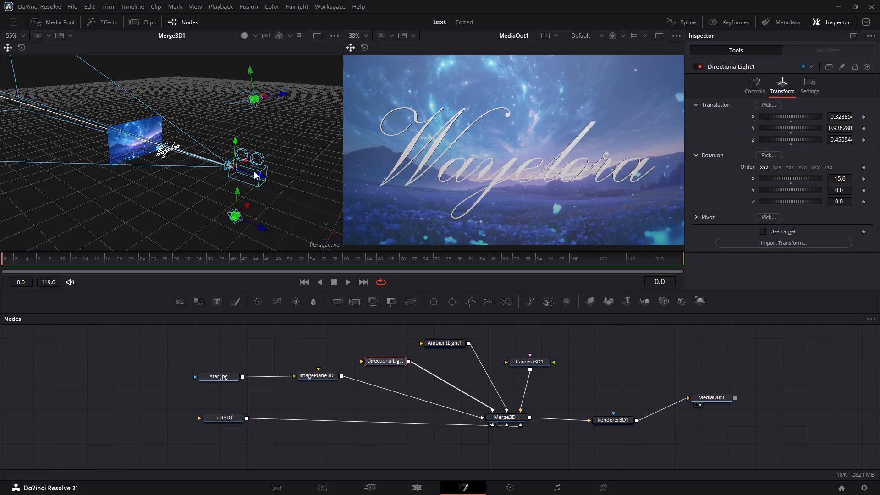
left_click(254, 171)
left_click(514, 359)
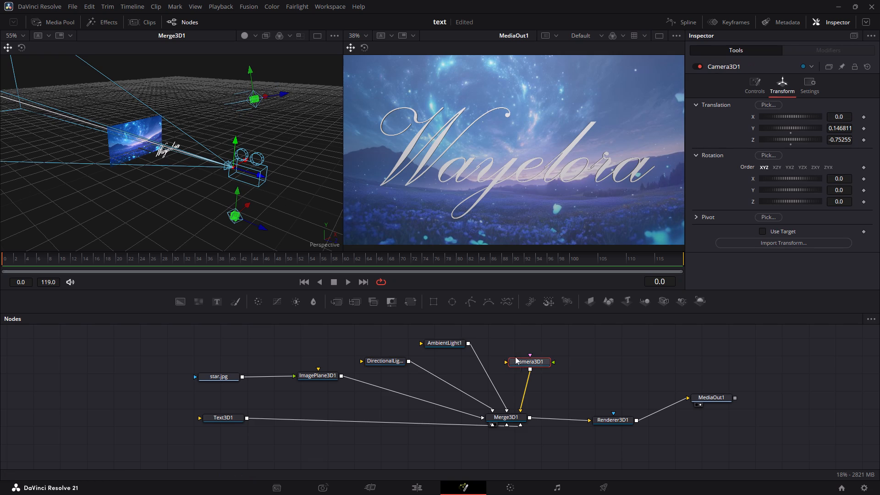
left_click(800, 178)
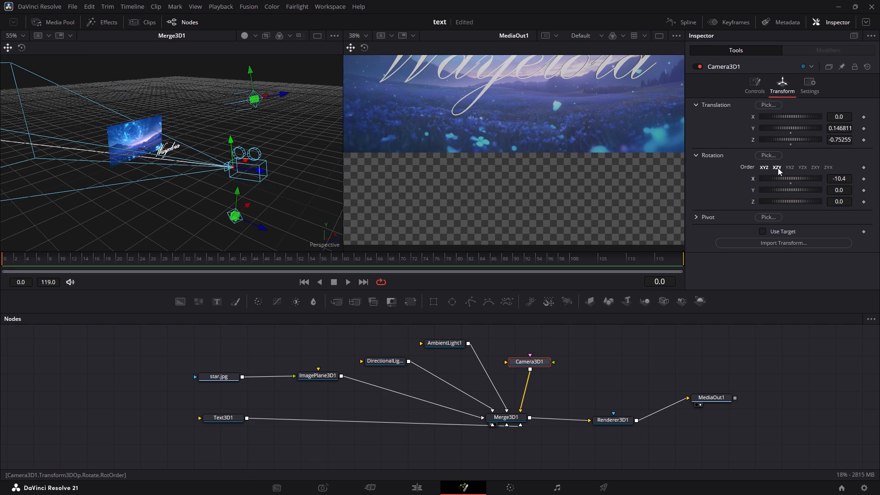
Raise the tilted Camera3D1 to a Y translation of about 0.475 and Z of about -0.813, trying several heights.
left_click_drag(230, 142, 218, 112)
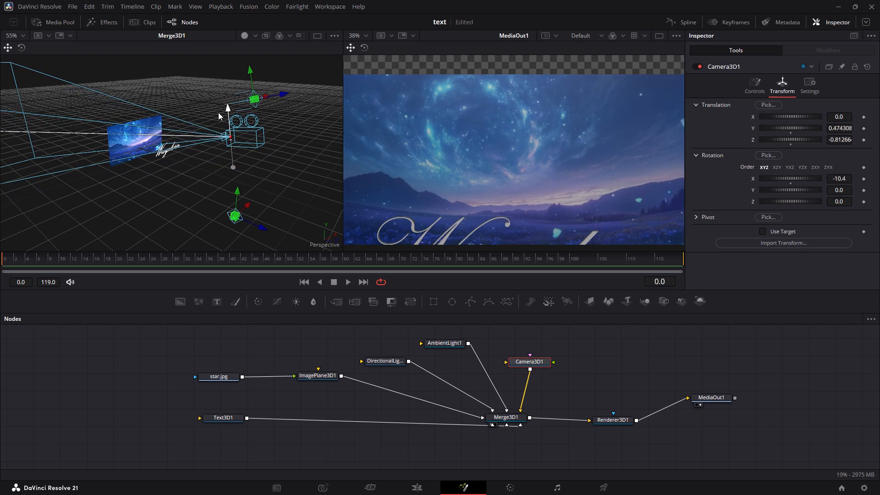
left_click_drag(218, 112, 218, 116)
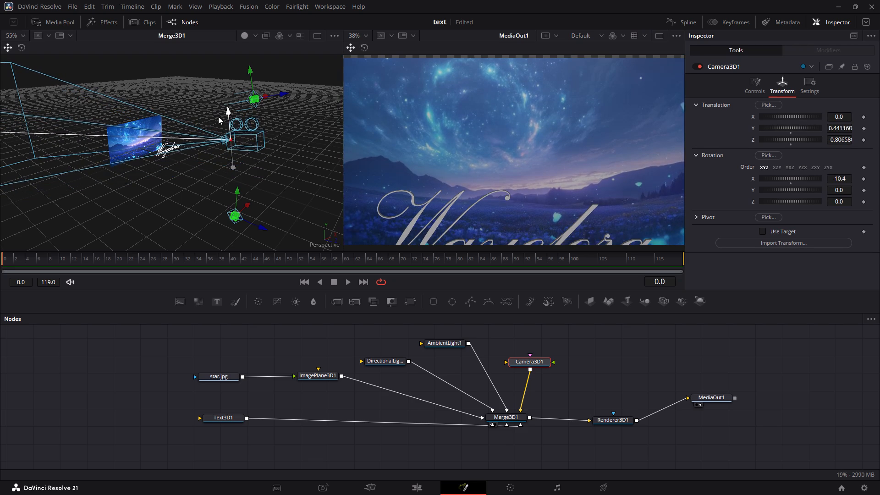
left_click_drag(218, 116, 219, 121)
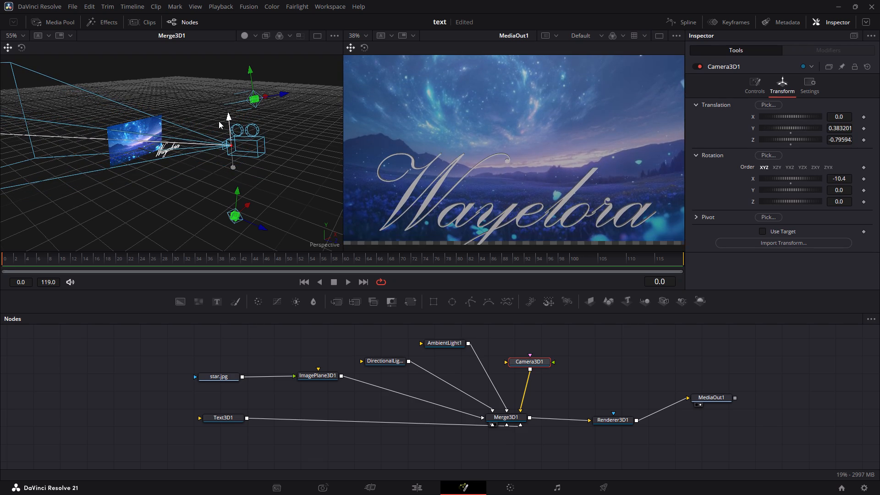
left_click_drag(219, 121, 219, 122)
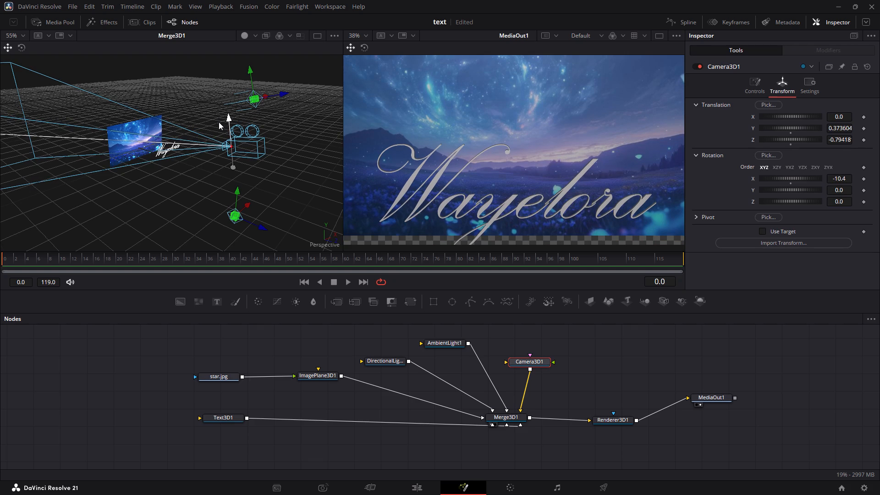
left_click_drag(219, 122, 218, 112)
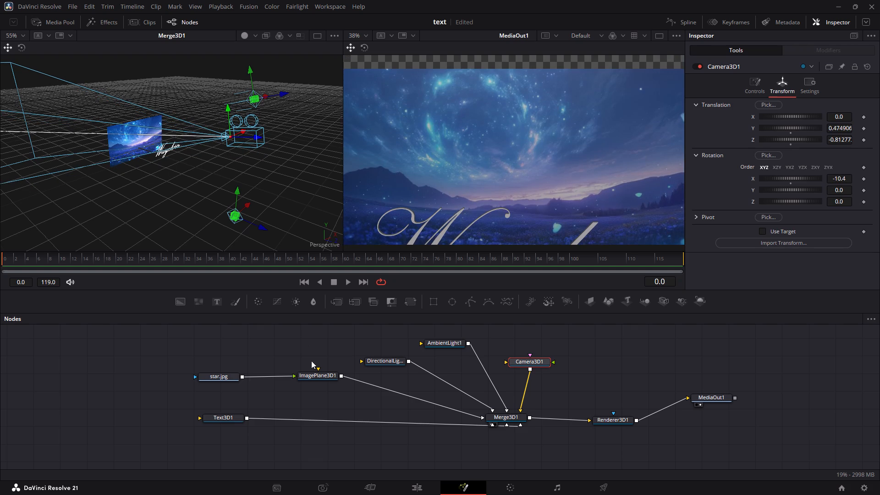
Raise the Wayelora 3D text so the whole title sits within the camera's frame.
left_click(156, 151)
triple_click(163, 151)
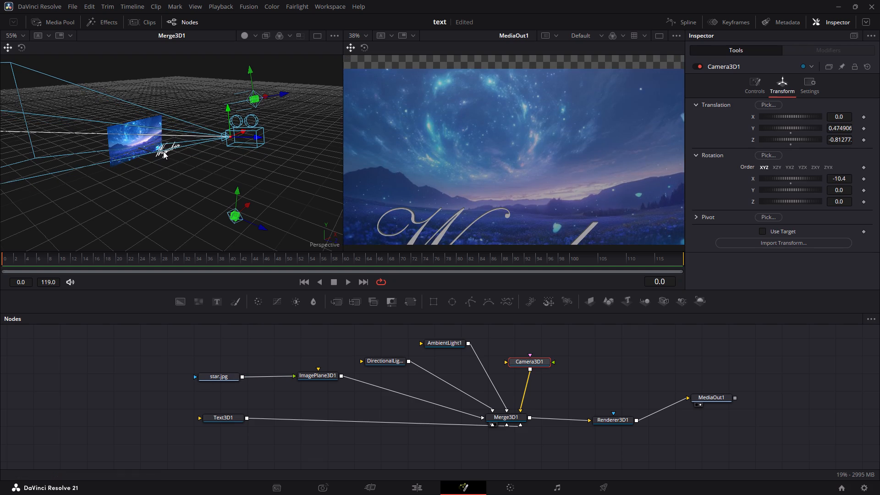
left_click(163, 151)
left_click(166, 152)
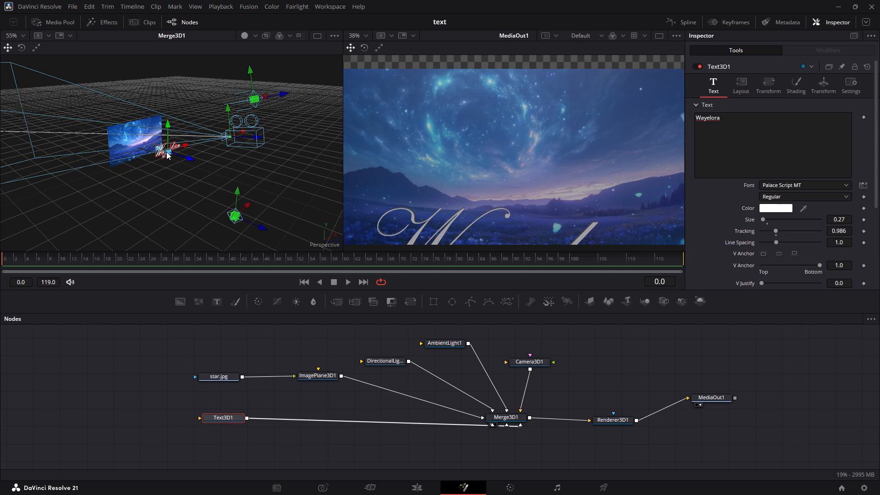
left_click_drag(168, 123, 166, 101)
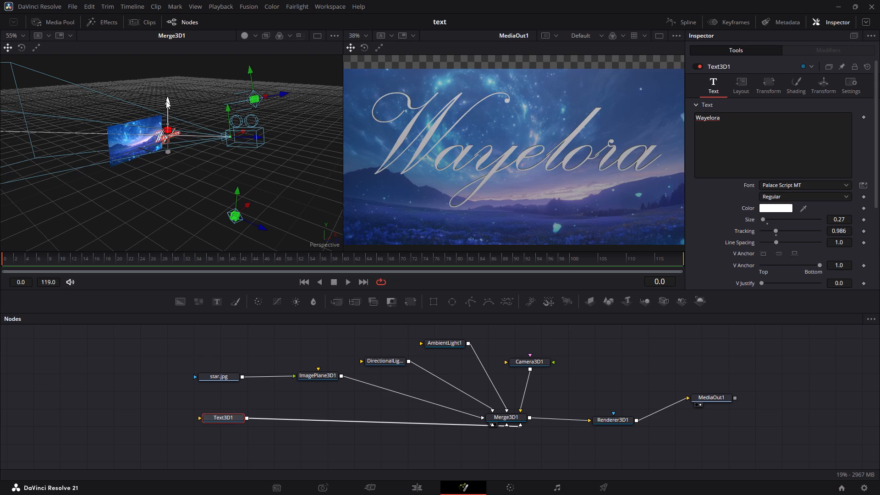
left_click_drag(166, 101, 166, 111)
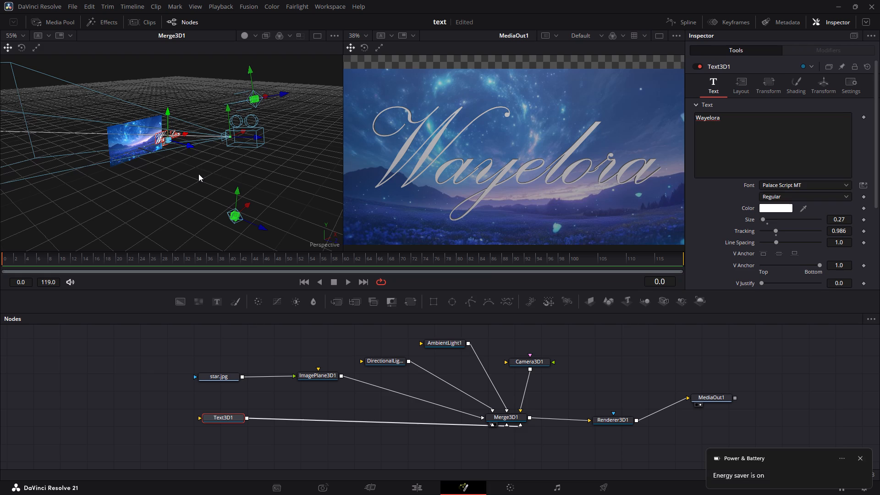
Reduce the size of the Wayelora text in Text3D1.
left_click_drag(847, 219, 847, 219)
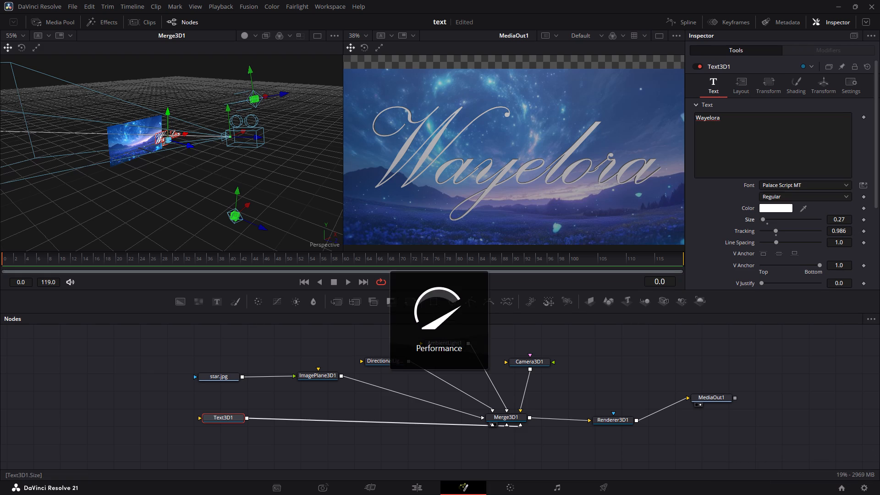
left_click_drag(847, 219, 838, 221)
Scale ImagePlane3D1 uniformly to about 1.497 so the starry background fills the camera's frame.
left_click(143, 133)
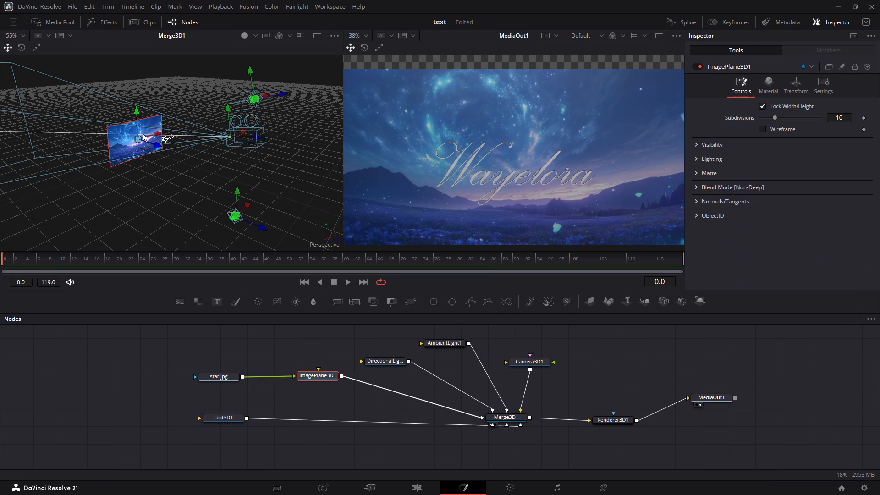
left_click(775, 116)
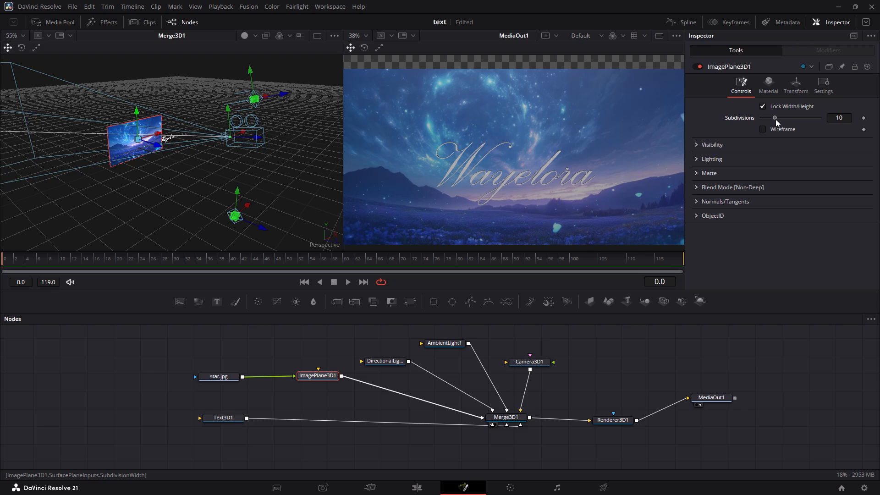
left_click(775, 85)
left_click(788, 85)
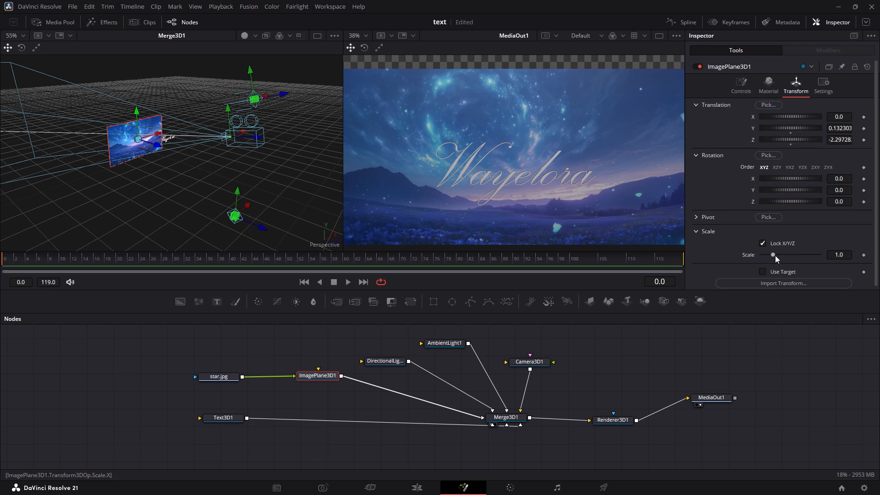
left_click_drag(775, 255, 781, 256)
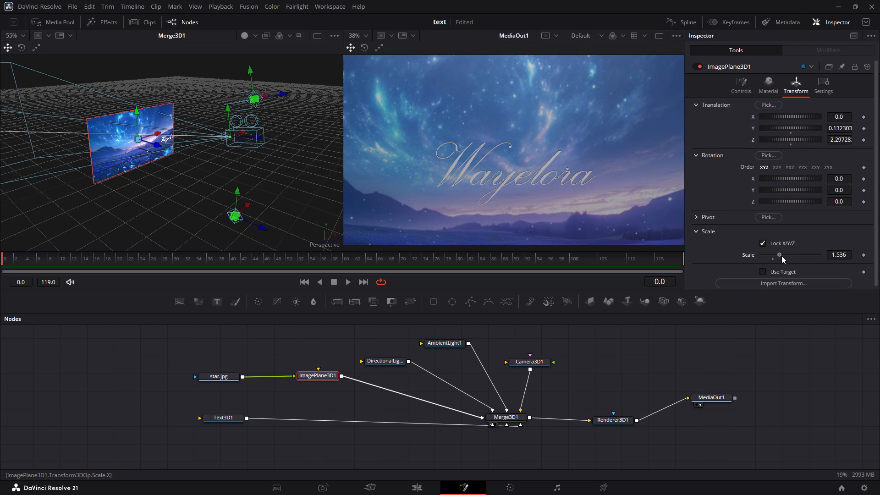
left_click_drag(781, 256, 781, 256)
left_click(454, 169)
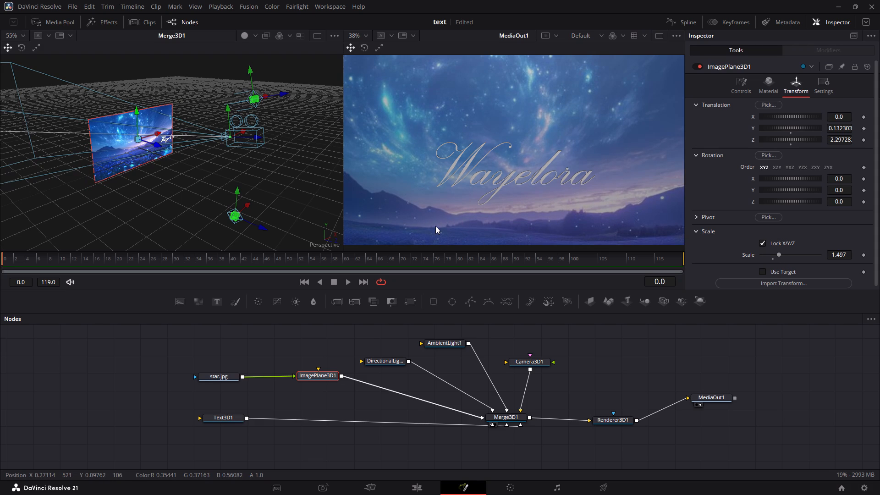
Delete the AmbientLight1 node.
left_click(438, 346)
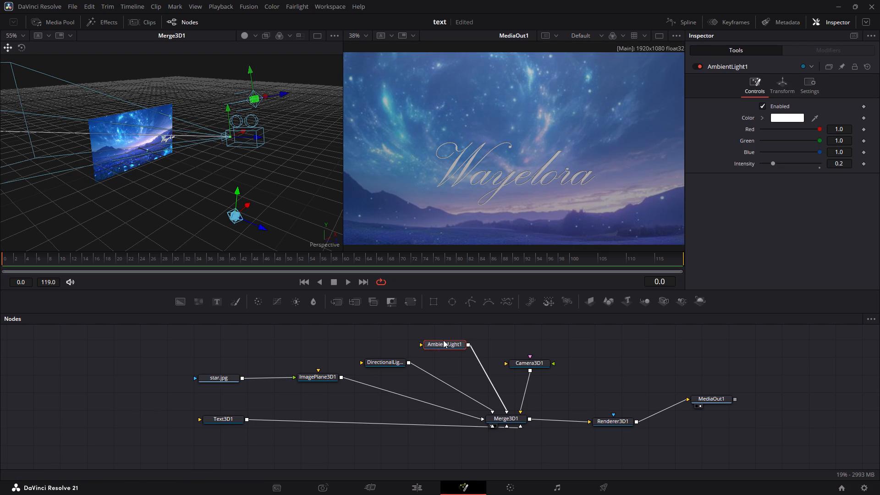
key("BackSpace")
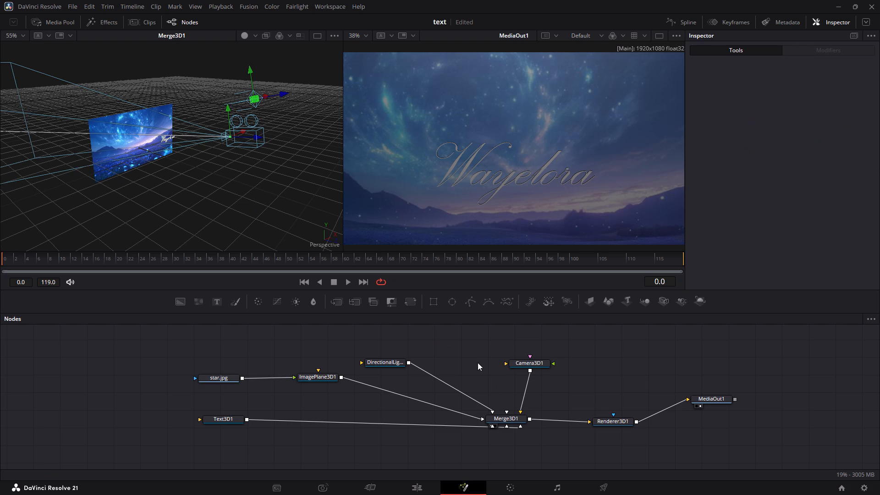
Set DirectionalLight1's X rotation to 10.5.
left_click(390, 363)
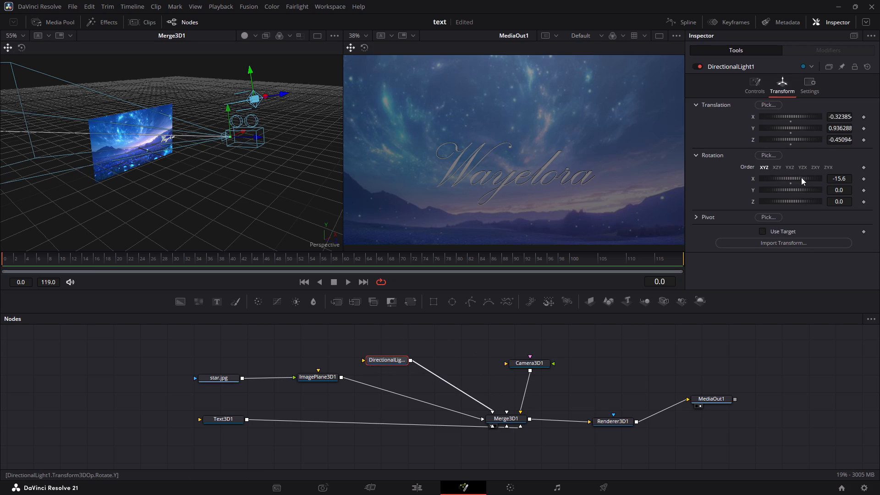
left_click_drag(800, 176, 802, 181)
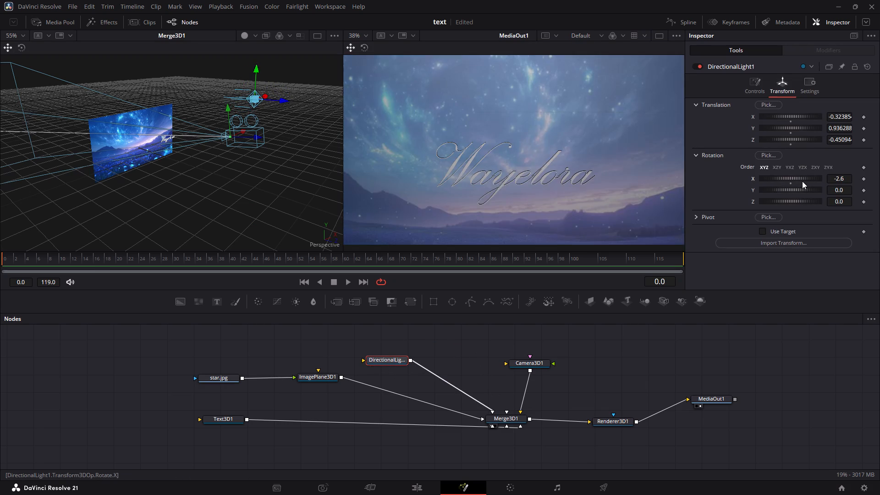
left_click_drag(802, 181, 804, 181)
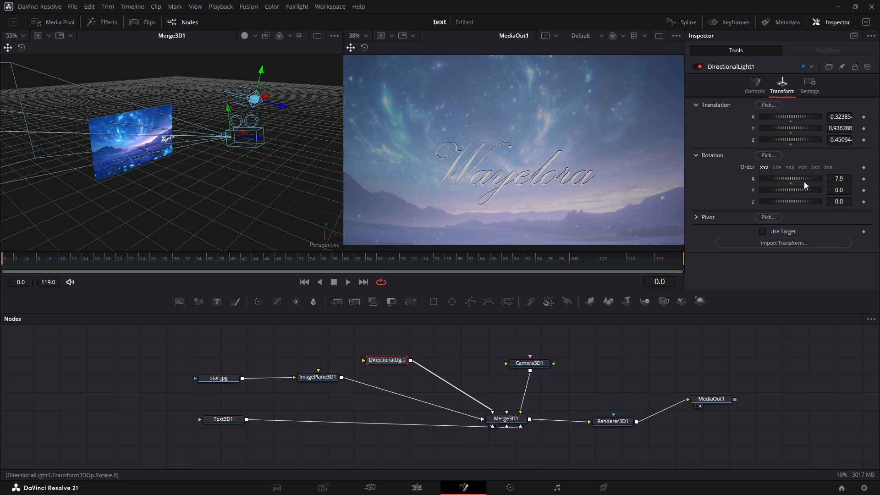
left_click_drag(804, 181, 804, 181)
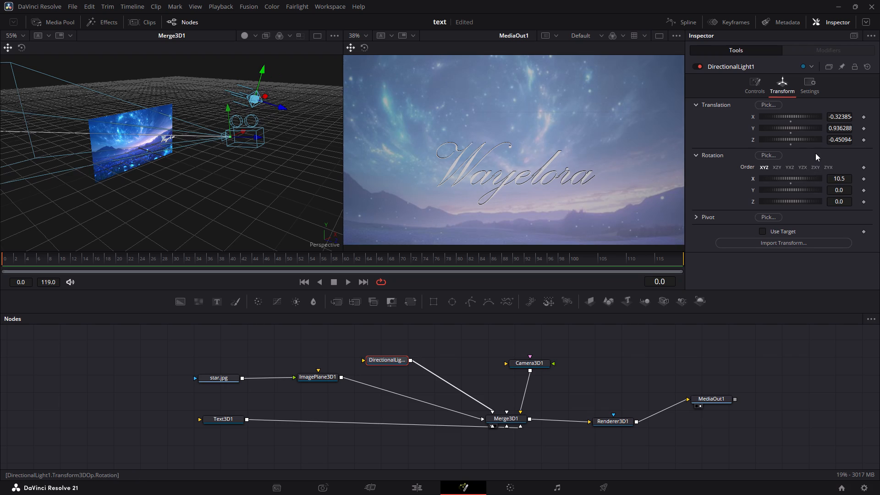
Try intensities from 0 to 1.0 on DirectionalLight1 and settle on about 0.472.
left_click(749, 89)
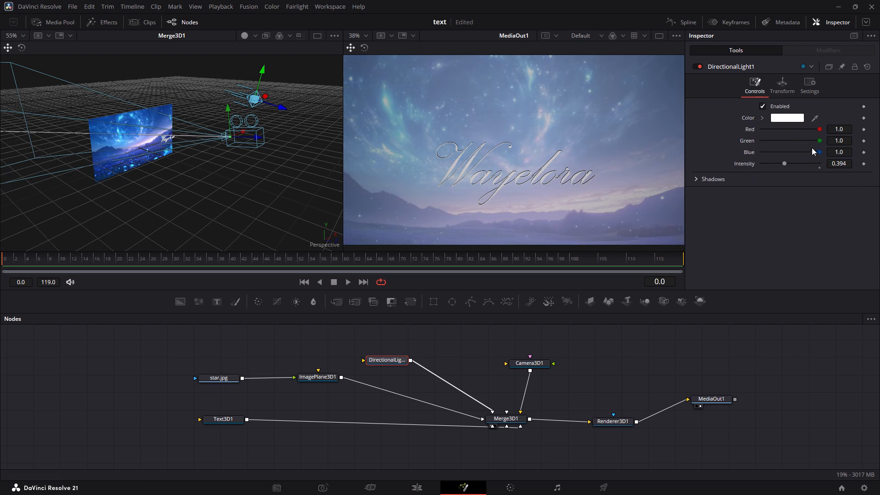
left_click_drag(783, 163, 781, 163)
left_click_drag(781, 163, 754, 161)
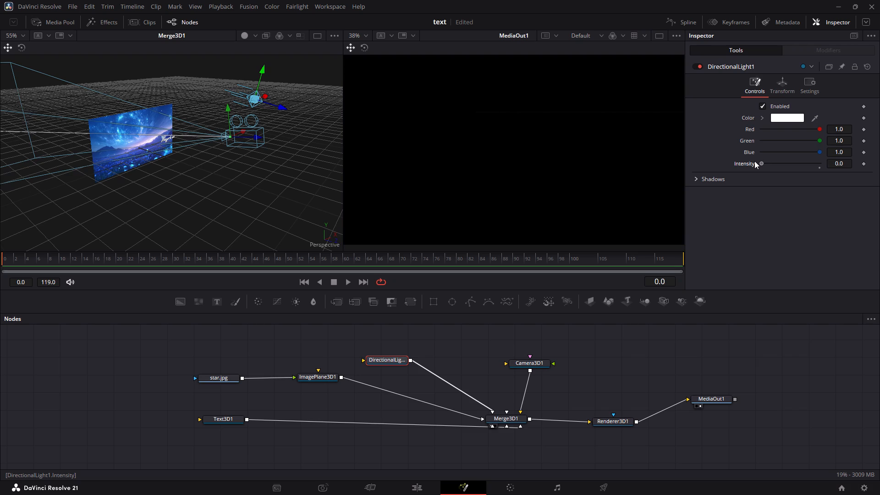
left_click_drag(754, 161, 828, 161)
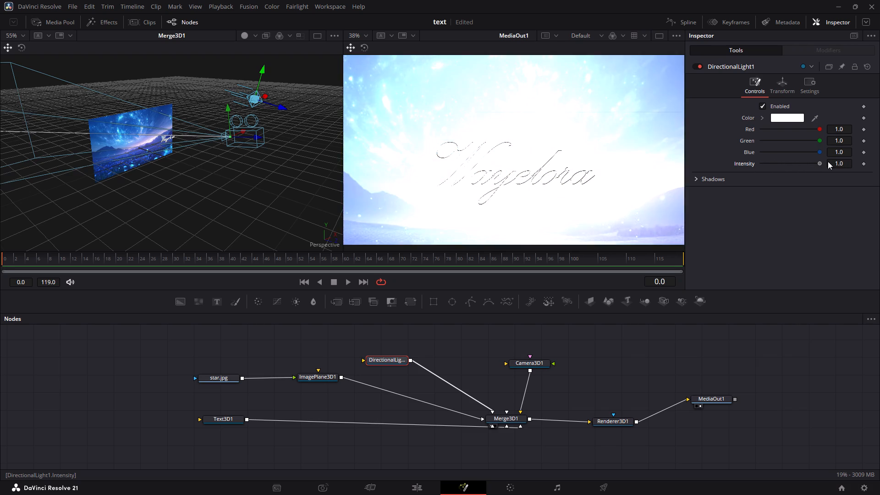
left_click_drag(828, 161, 776, 165)
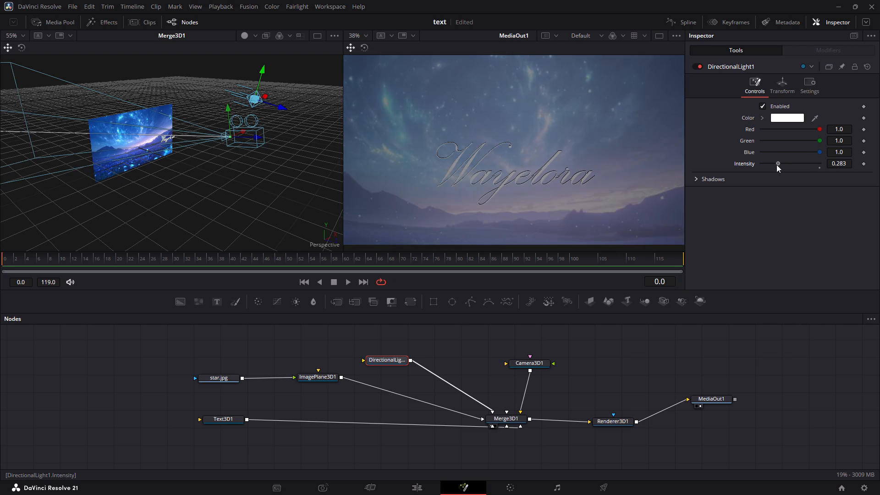
left_click_drag(776, 165, 787, 170)
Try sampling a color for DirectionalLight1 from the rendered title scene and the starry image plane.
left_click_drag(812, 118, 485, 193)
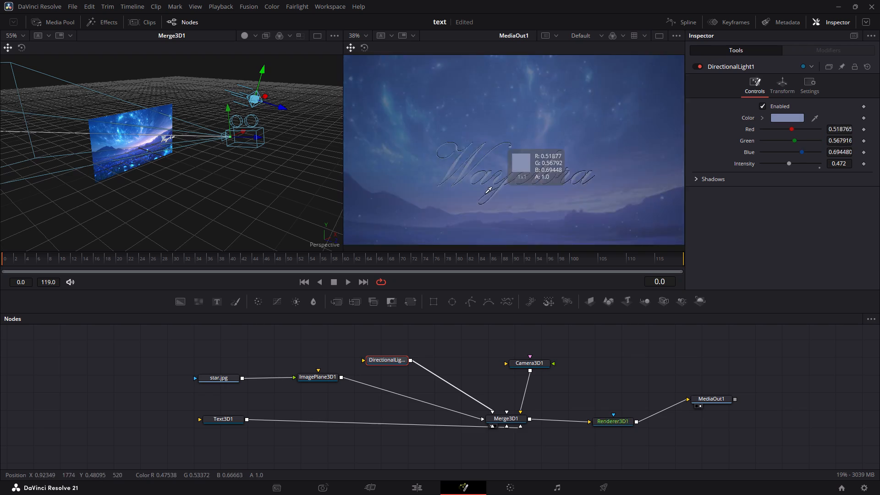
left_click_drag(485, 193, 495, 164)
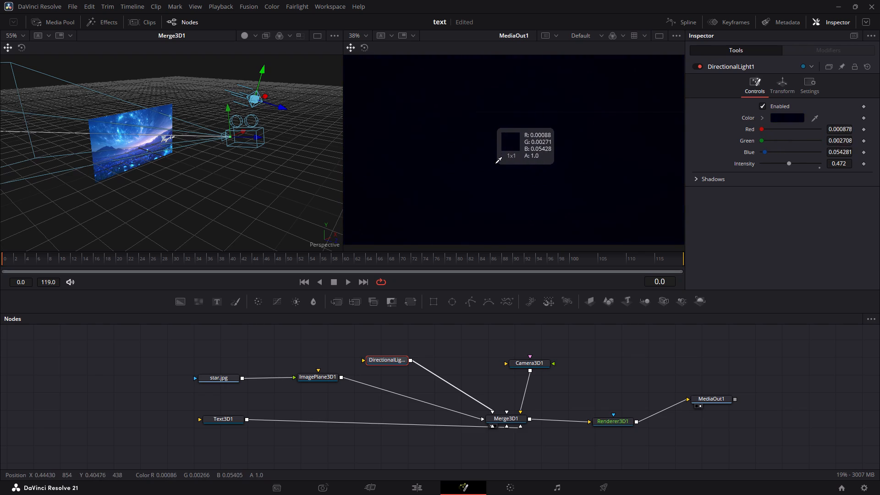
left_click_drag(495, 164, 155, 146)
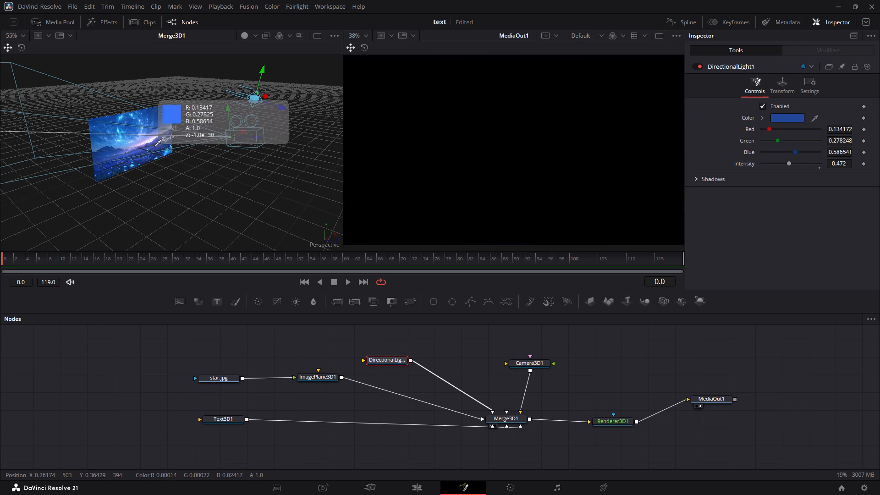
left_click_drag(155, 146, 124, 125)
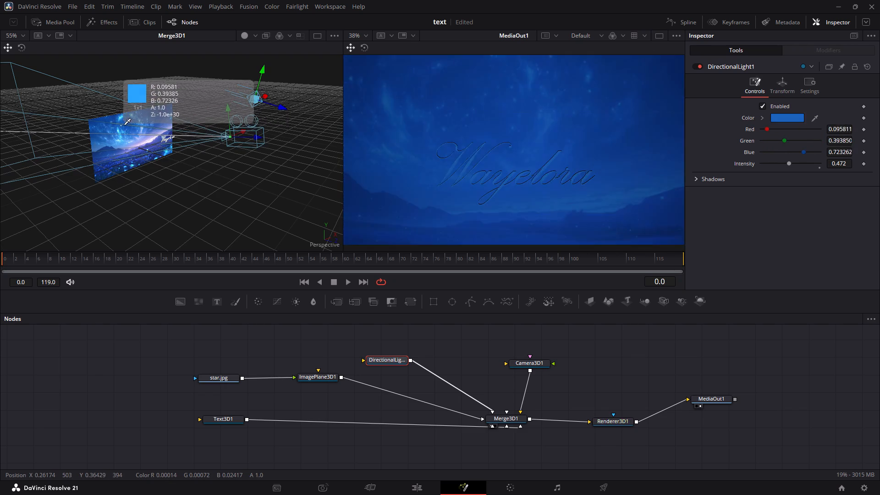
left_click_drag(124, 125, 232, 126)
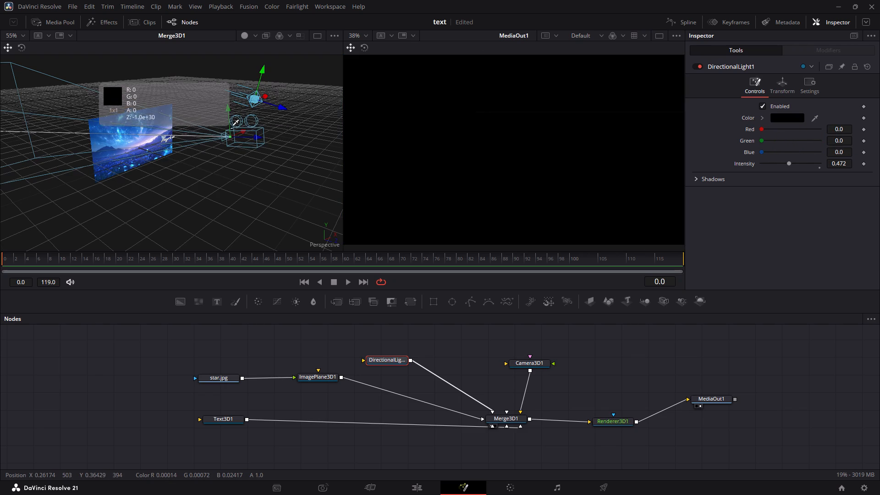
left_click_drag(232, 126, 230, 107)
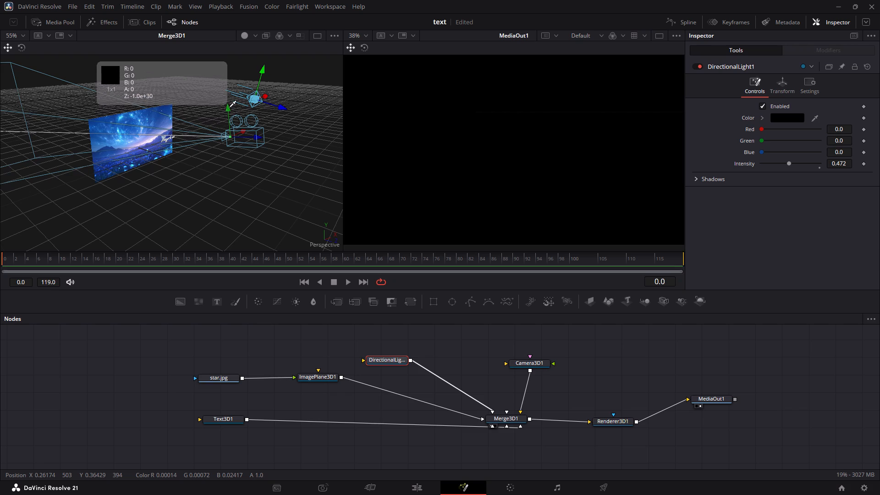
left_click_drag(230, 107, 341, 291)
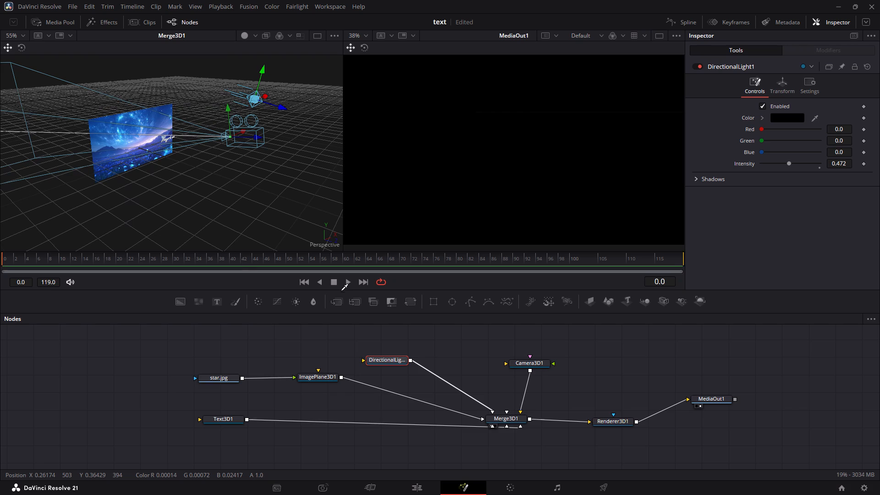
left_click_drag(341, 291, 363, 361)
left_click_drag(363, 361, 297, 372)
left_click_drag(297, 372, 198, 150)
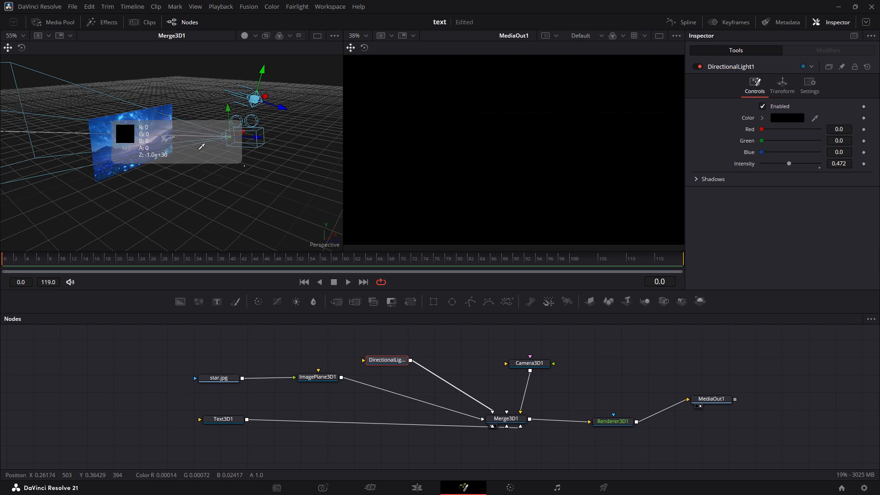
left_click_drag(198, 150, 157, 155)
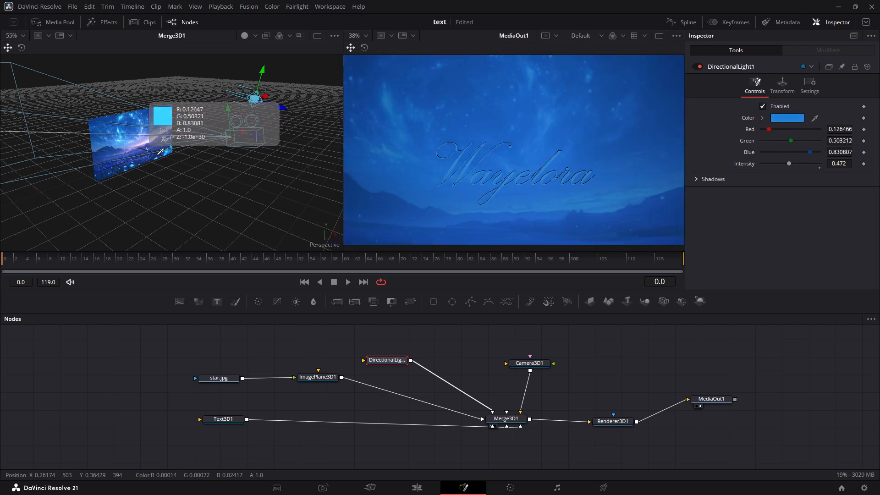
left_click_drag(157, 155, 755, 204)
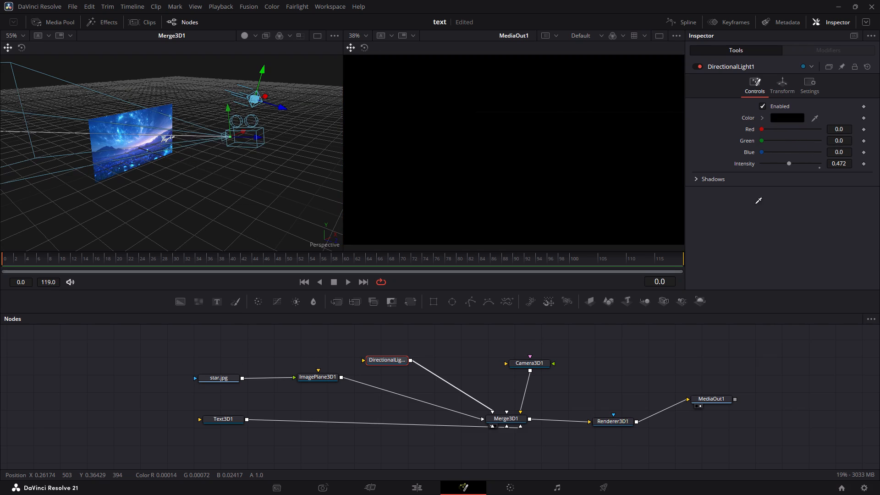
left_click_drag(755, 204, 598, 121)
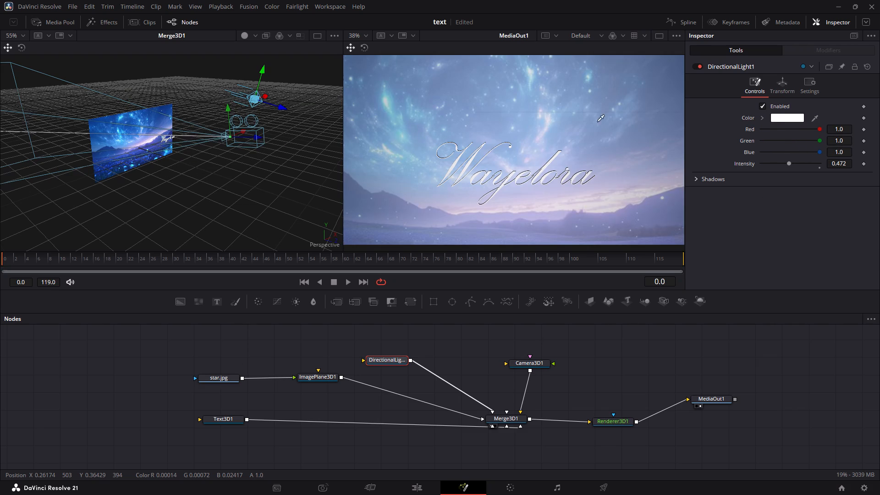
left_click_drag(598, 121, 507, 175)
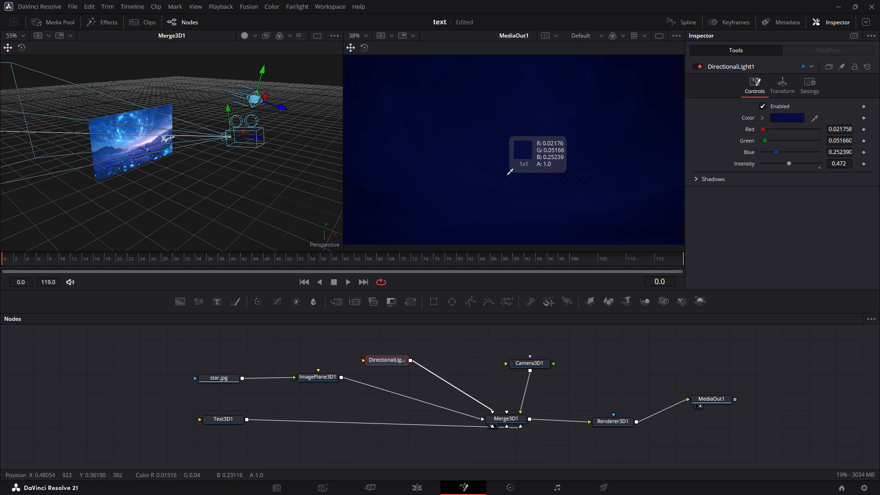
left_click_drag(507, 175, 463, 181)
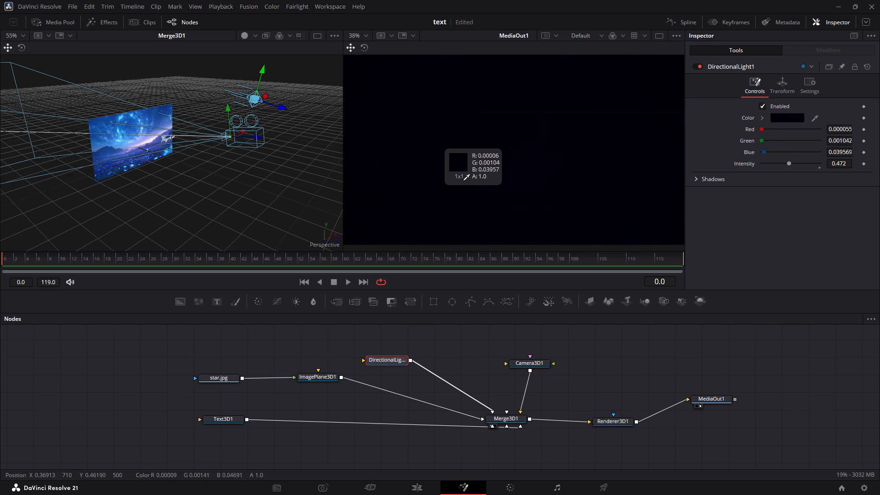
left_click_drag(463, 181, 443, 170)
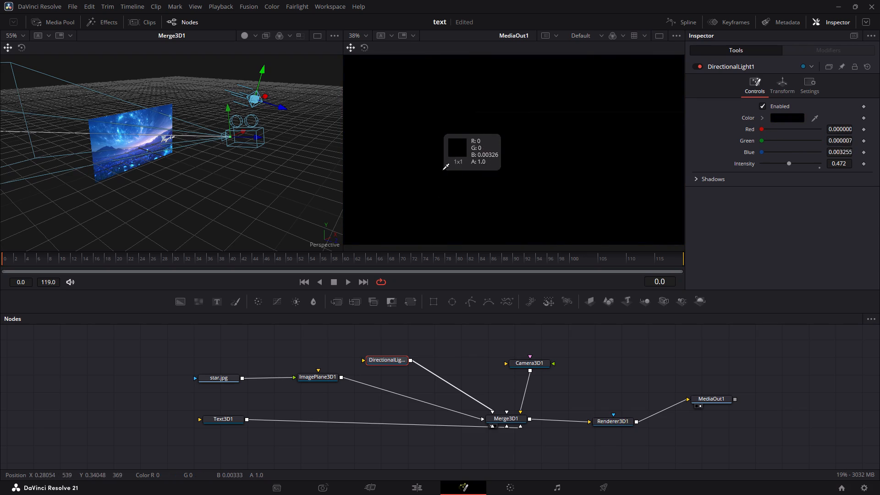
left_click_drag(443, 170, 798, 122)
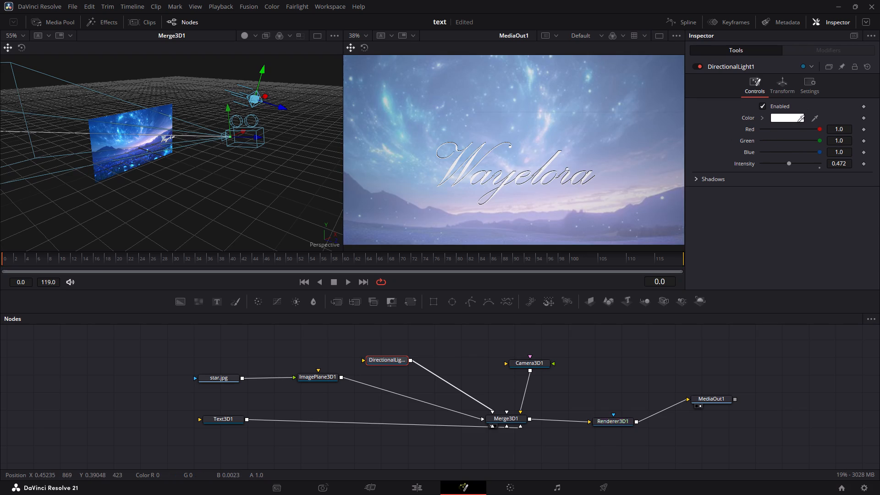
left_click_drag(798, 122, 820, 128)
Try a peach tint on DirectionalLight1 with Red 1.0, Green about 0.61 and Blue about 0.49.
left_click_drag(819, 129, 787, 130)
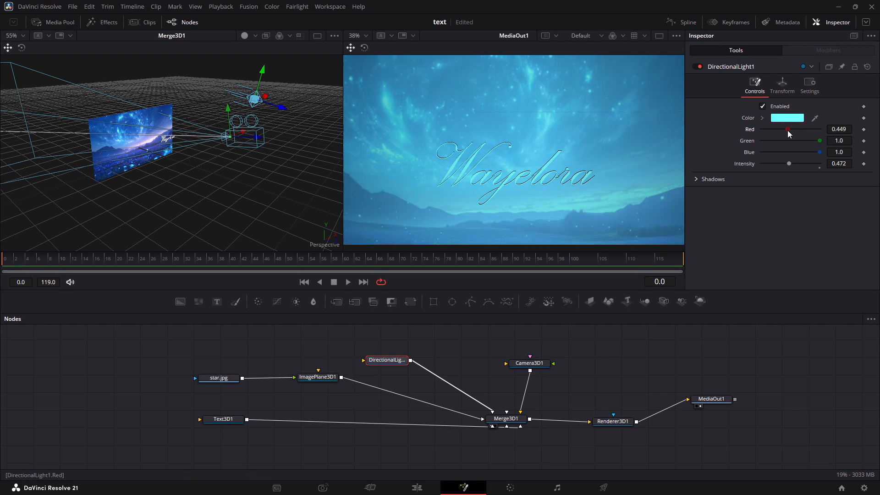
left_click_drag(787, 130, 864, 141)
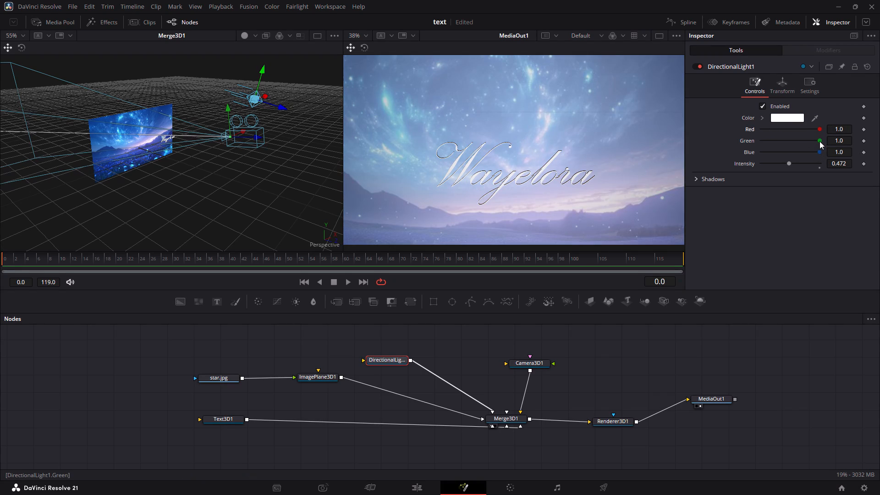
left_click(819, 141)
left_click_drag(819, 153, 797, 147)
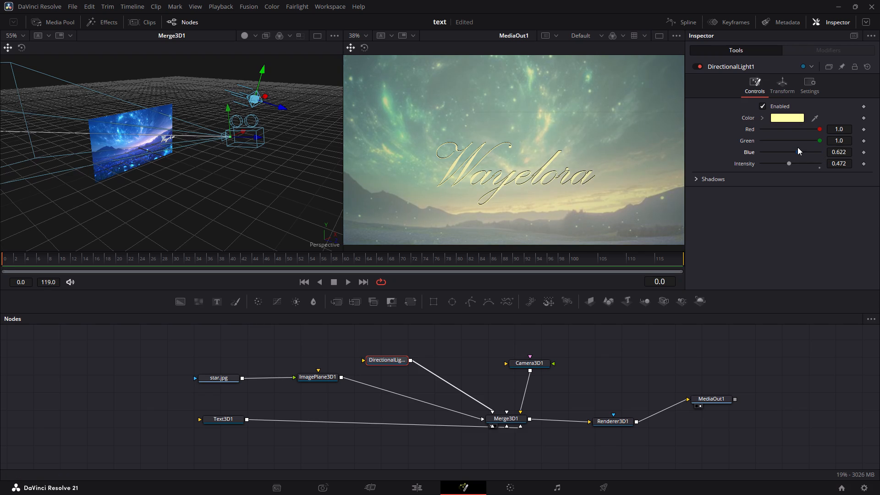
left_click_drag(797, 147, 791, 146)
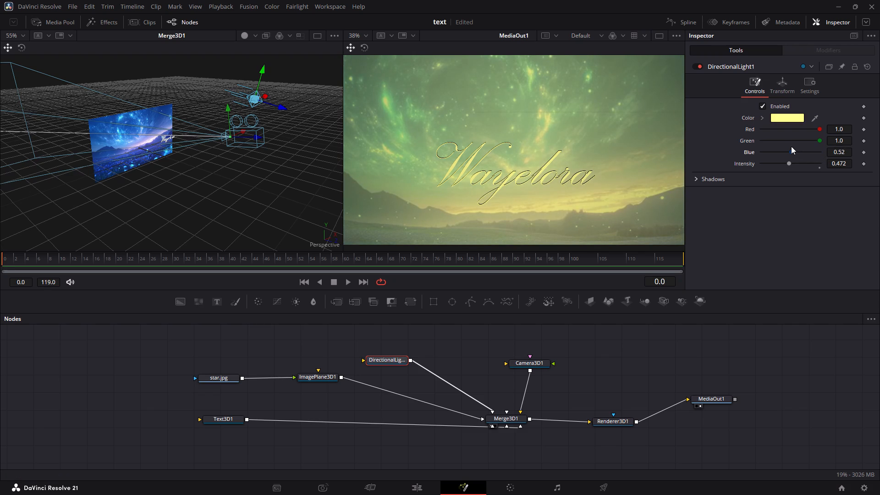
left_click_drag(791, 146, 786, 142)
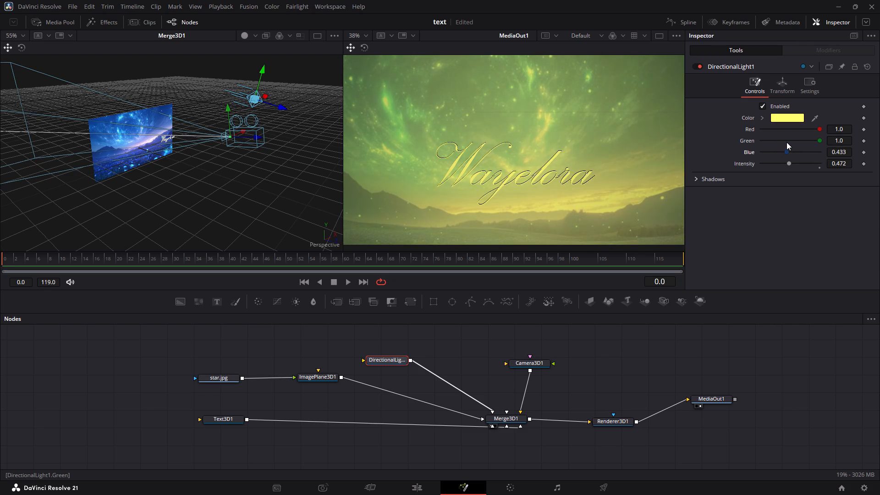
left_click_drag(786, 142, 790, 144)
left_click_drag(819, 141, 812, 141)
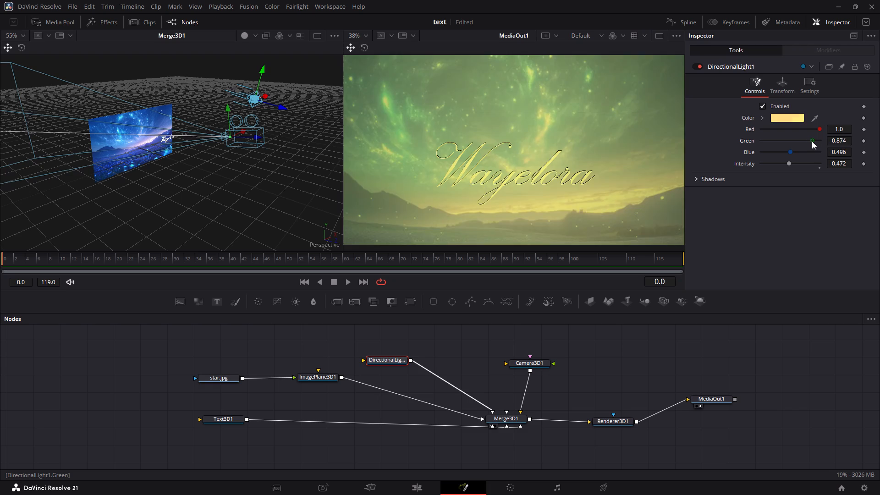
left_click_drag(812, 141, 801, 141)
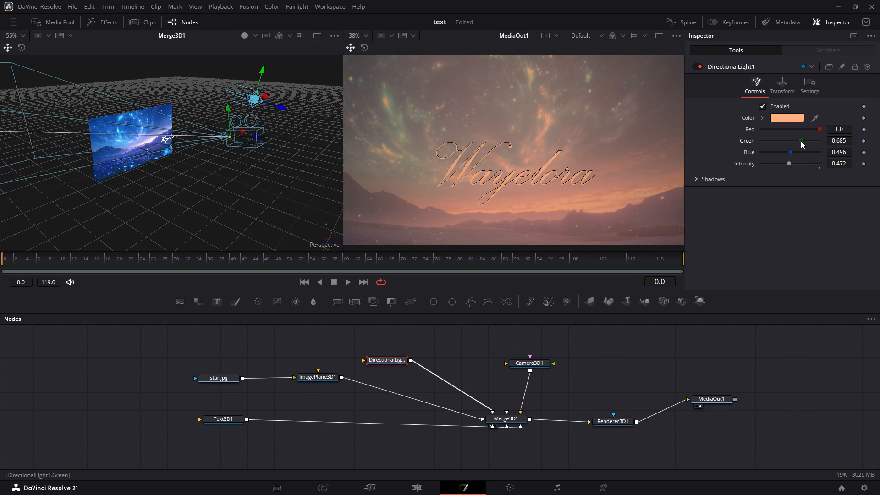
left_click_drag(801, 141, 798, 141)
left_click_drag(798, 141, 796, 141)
Set DirectionalLight1's color to a pale warm cream with Red 1.0, Green about 0.898 and Blue about 0.718, and deselect the node.
left_click(774, 118)
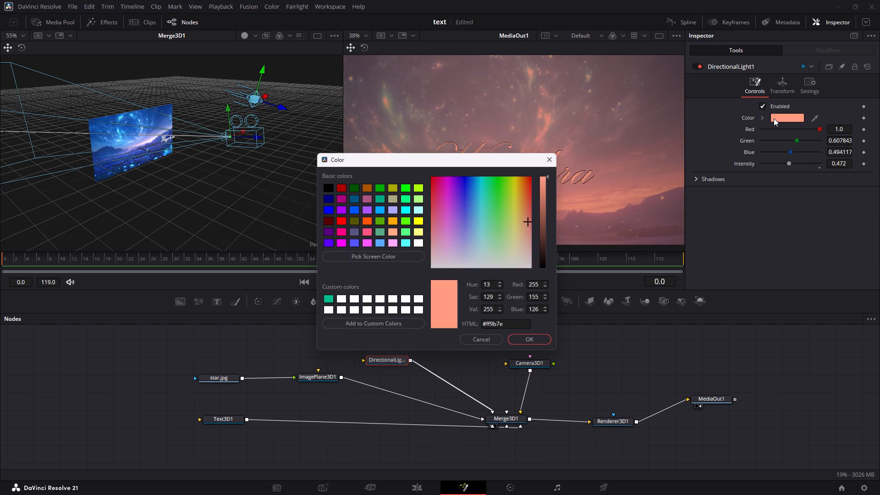
left_click(363, 219)
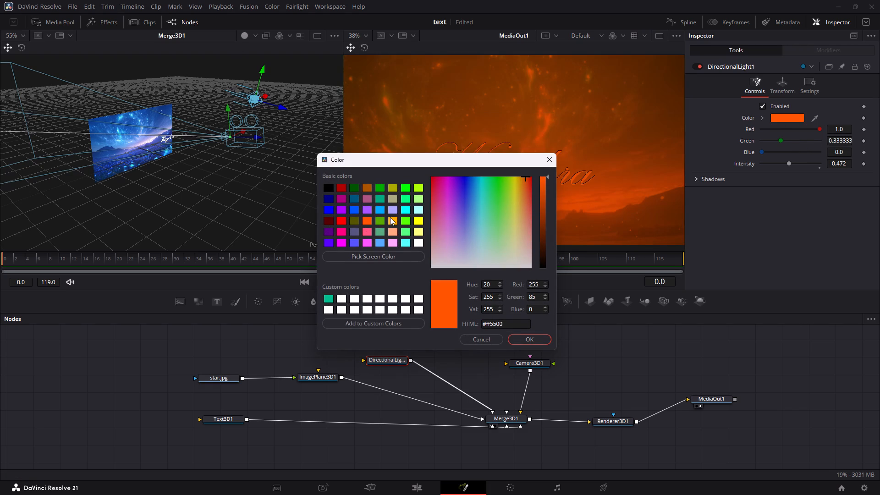
left_click(392, 220)
left_click(392, 230)
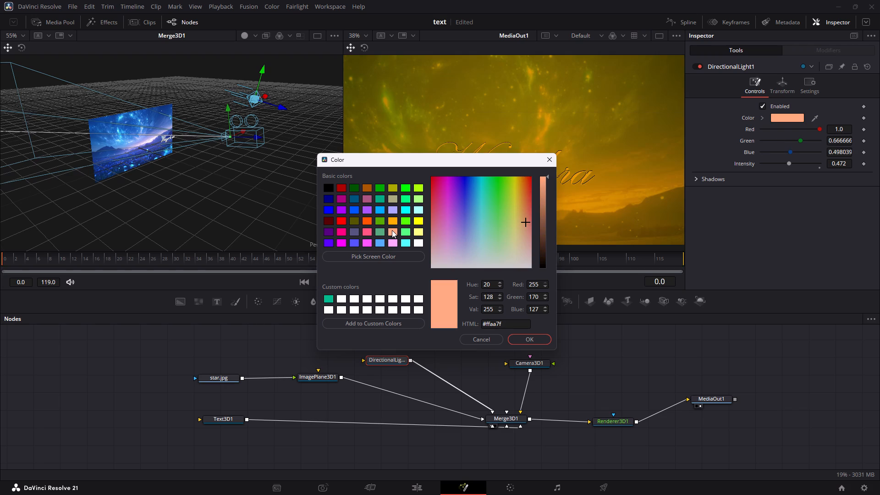
left_click(366, 219)
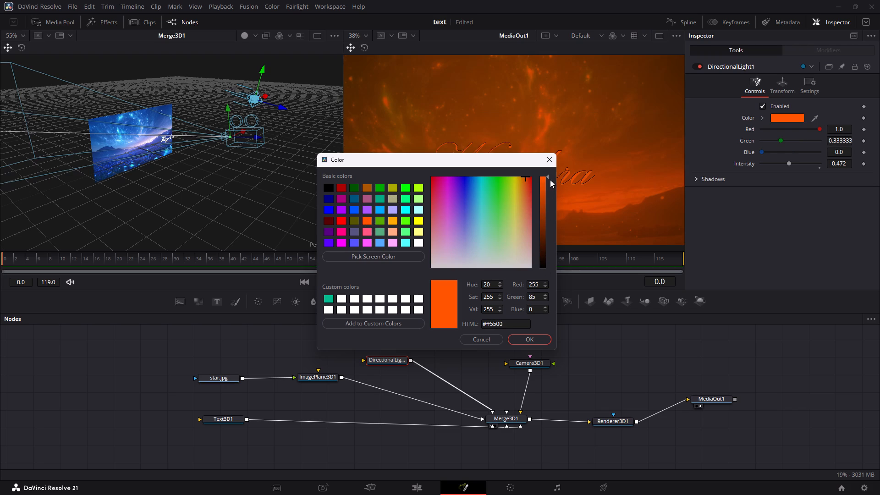
left_click_drag(525, 176, 525, 187)
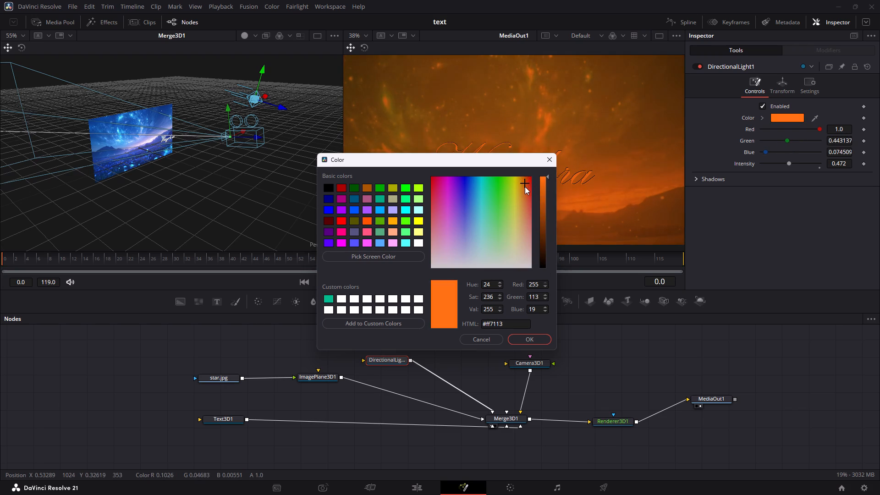
left_click_drag(525, 187, 519, 228)
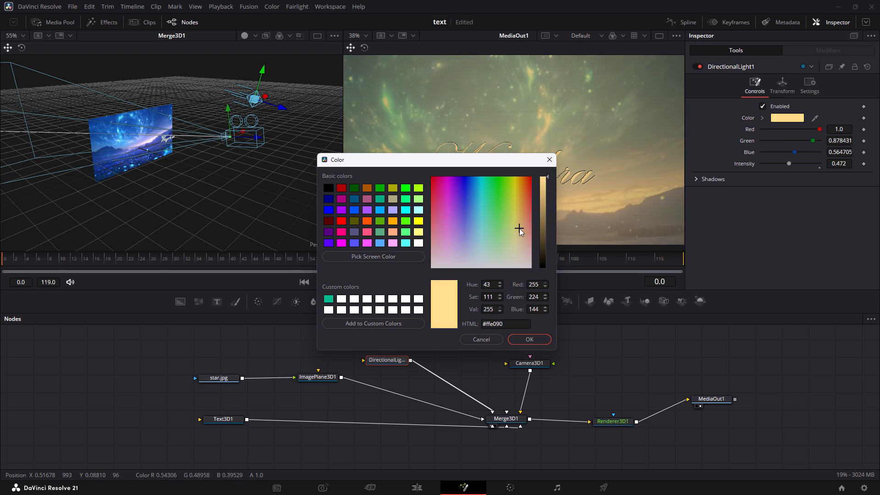
left_click_drag(519, 228, 521, 242)
left_click(539, 339)
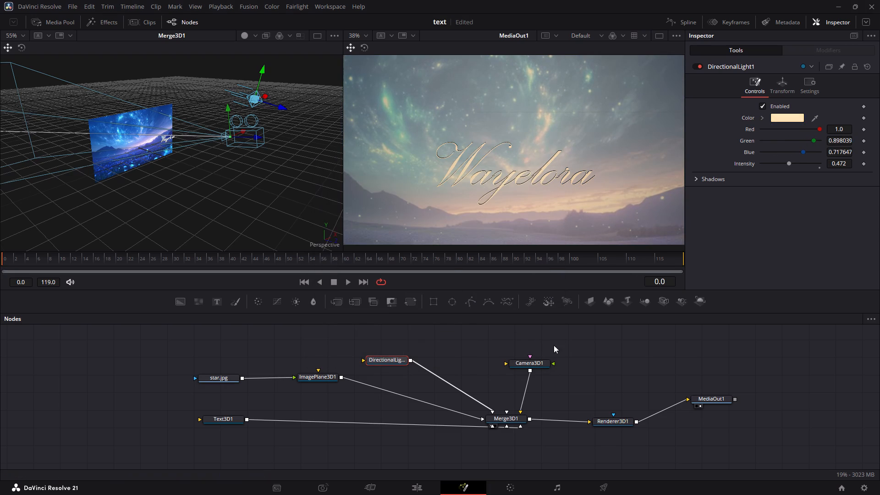
left_click(600, 352)
left_click(600, 352)
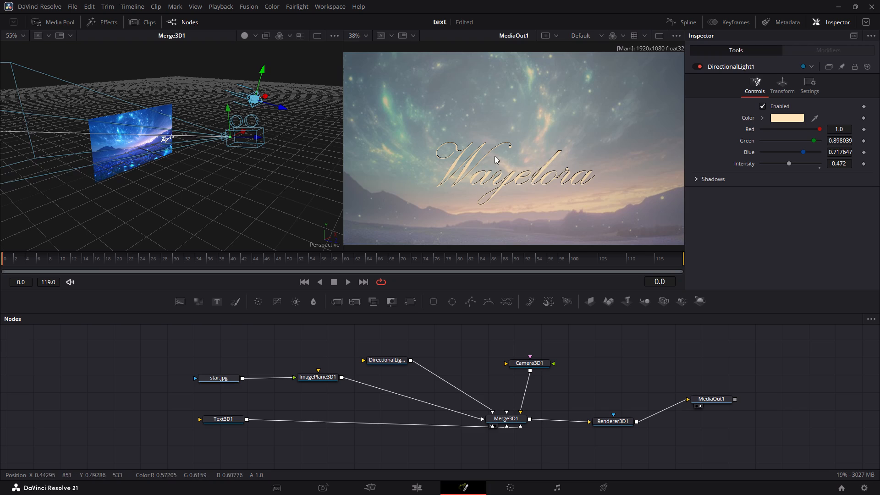
left_click(566, 160)
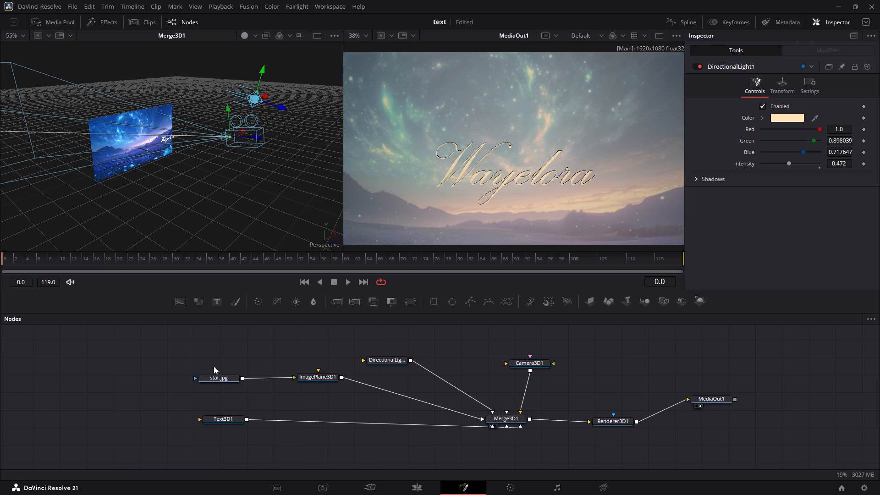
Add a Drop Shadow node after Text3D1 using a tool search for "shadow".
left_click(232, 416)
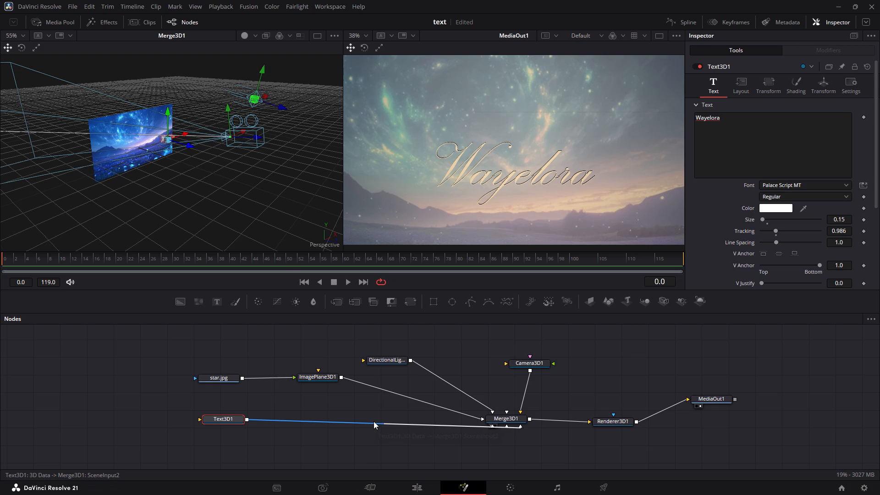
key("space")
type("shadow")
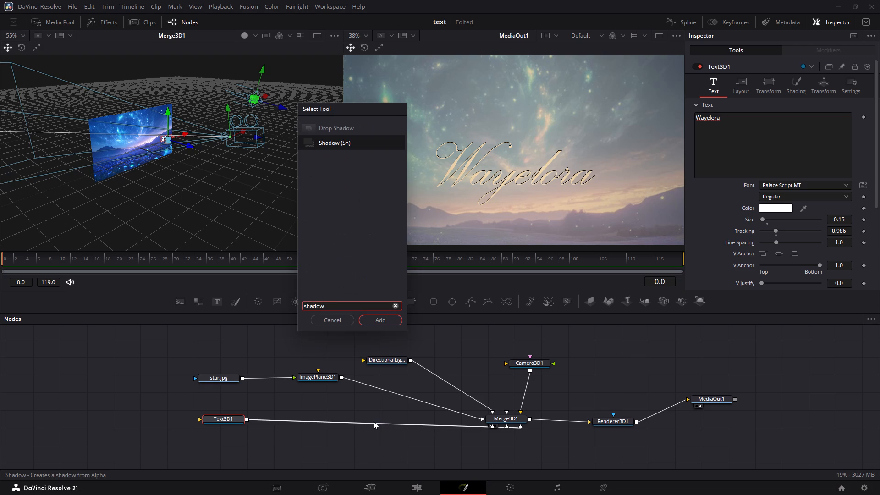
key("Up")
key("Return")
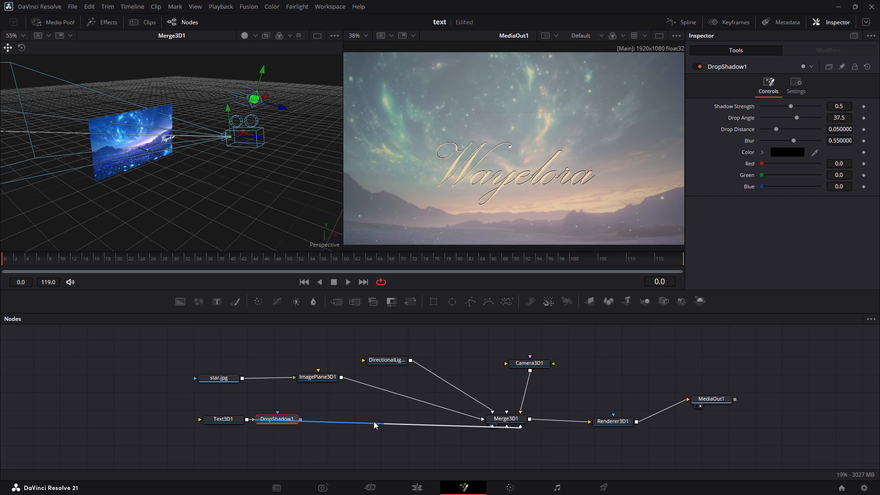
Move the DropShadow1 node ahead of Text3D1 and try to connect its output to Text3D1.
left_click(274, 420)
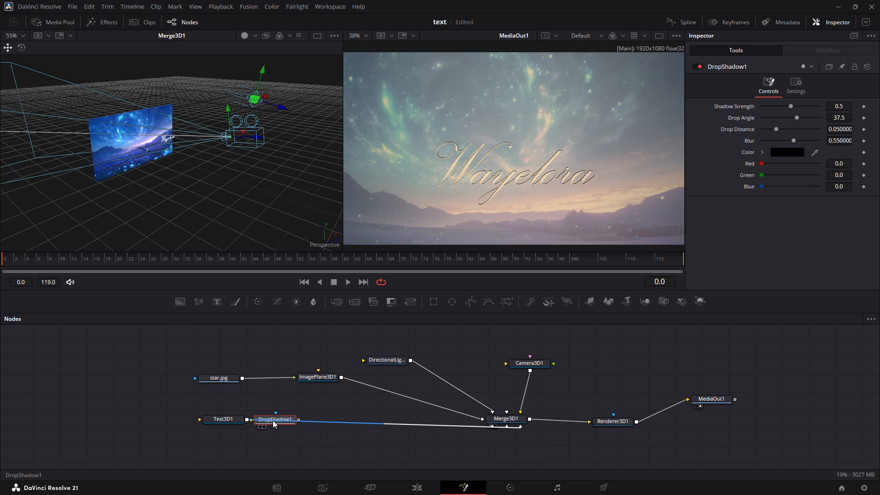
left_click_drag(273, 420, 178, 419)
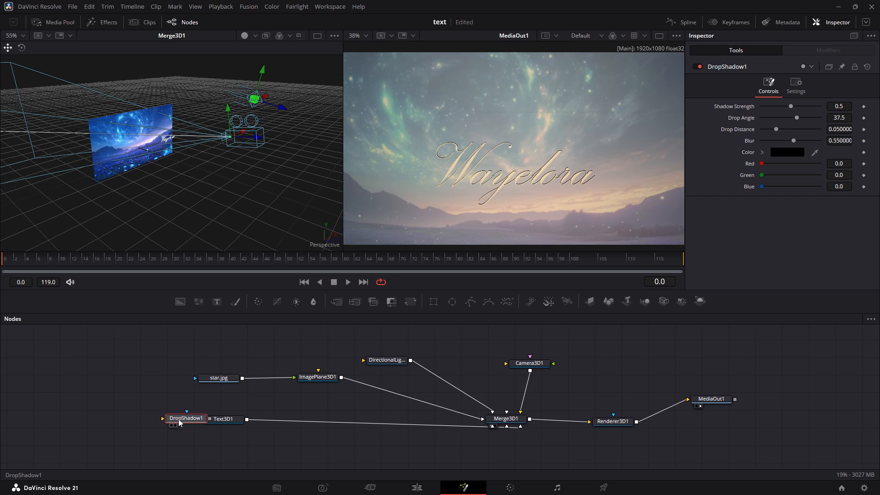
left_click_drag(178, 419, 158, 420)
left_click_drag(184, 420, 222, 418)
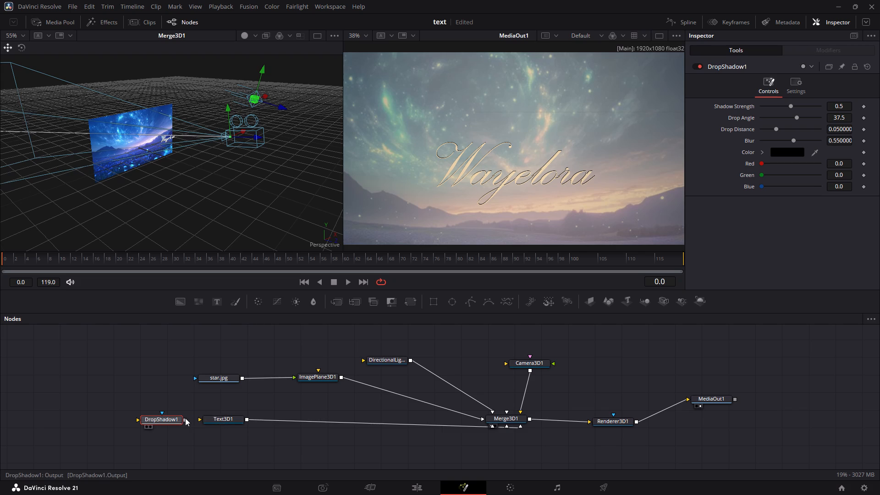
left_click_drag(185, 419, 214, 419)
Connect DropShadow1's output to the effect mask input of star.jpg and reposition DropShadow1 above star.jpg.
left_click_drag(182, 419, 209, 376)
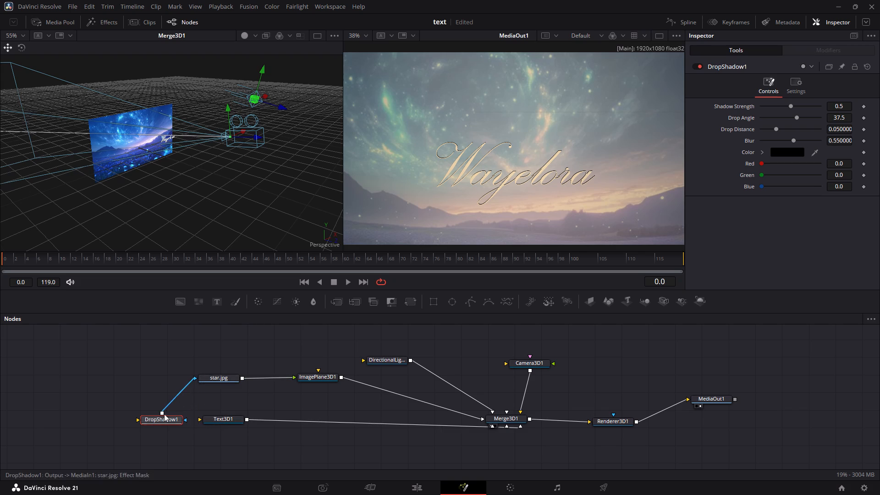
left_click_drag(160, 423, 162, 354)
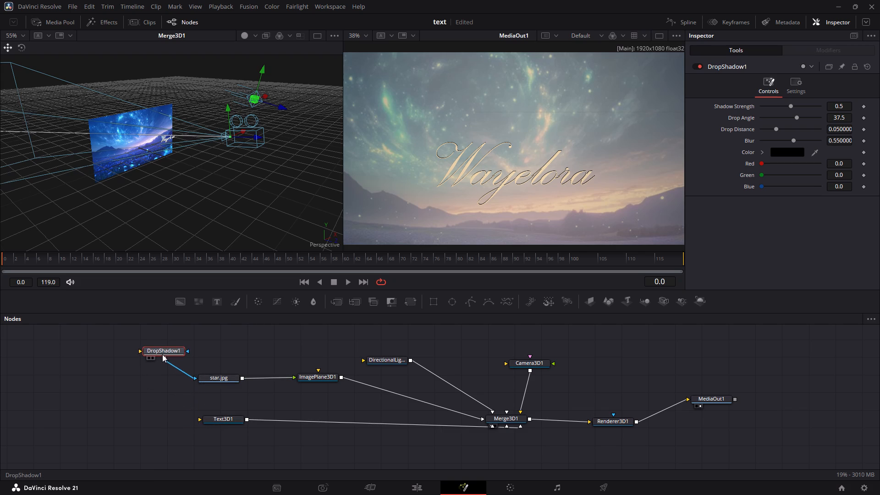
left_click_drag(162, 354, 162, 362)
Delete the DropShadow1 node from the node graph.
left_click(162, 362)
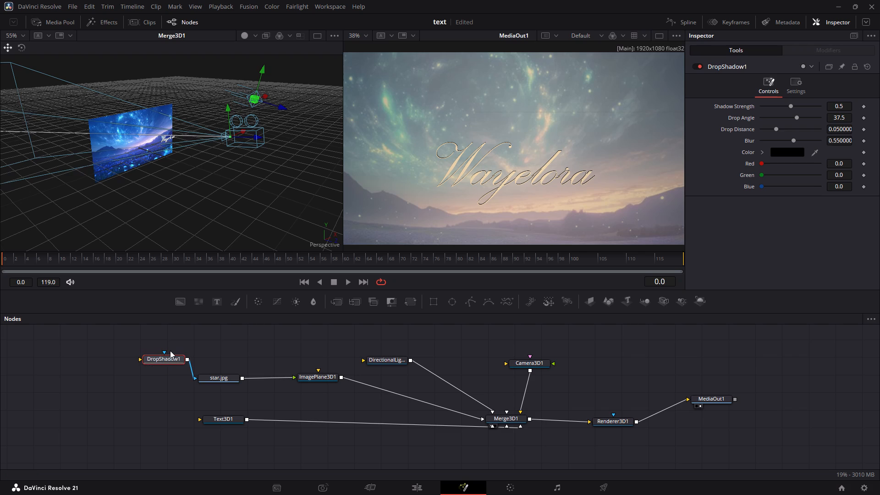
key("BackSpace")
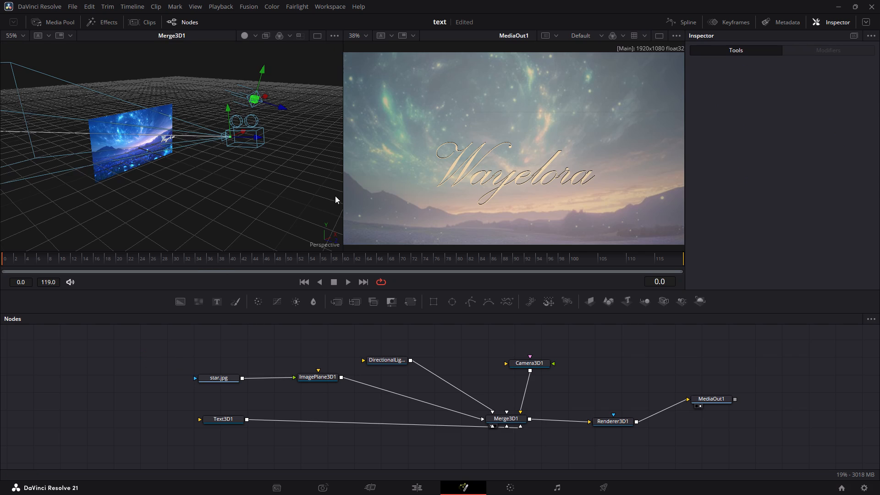
Close DaVinci Resolve.
left_click(879, 1)
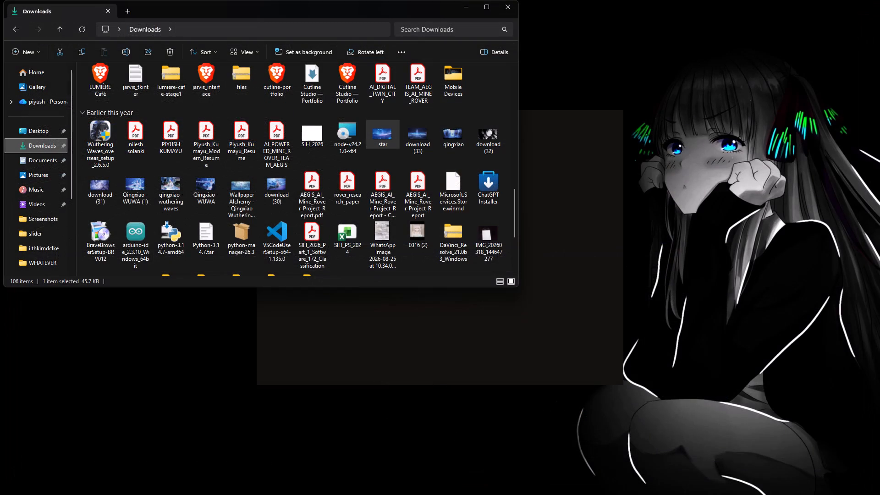